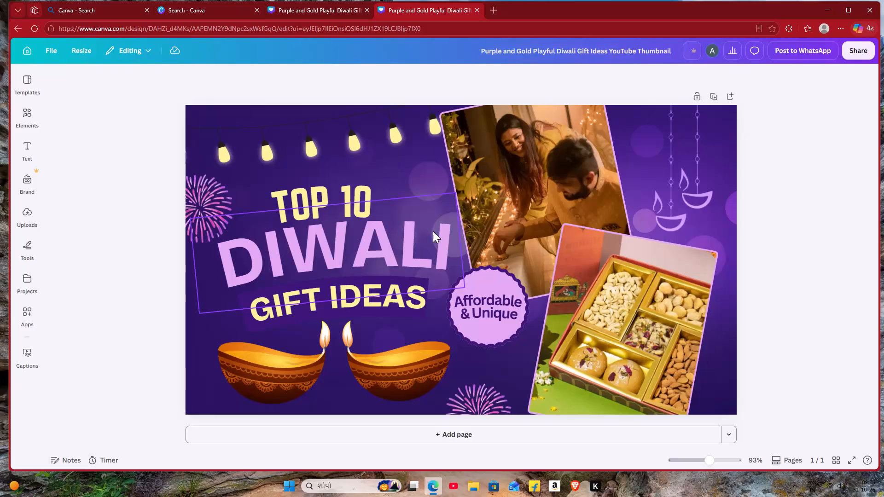
Move the TOP 10 text slightly upward, away from the DIWALI heading.
drag(350, 196, 350, 196)
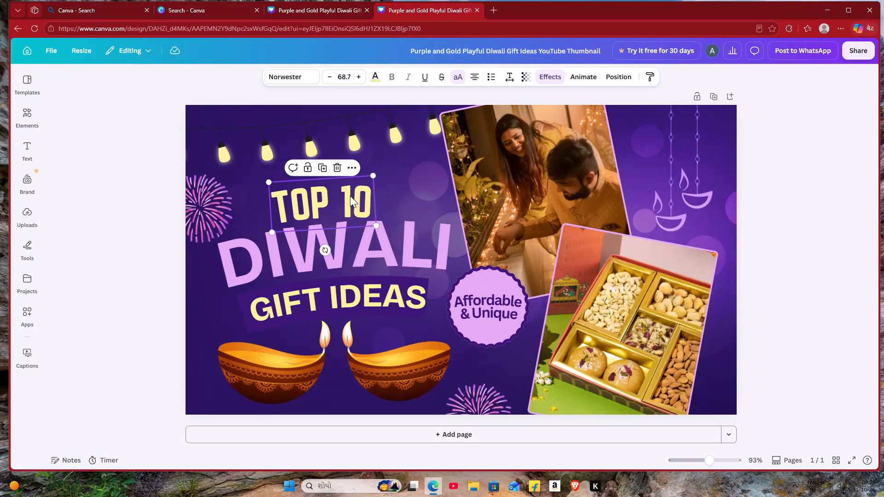
drag(350, 196, 351, 191)
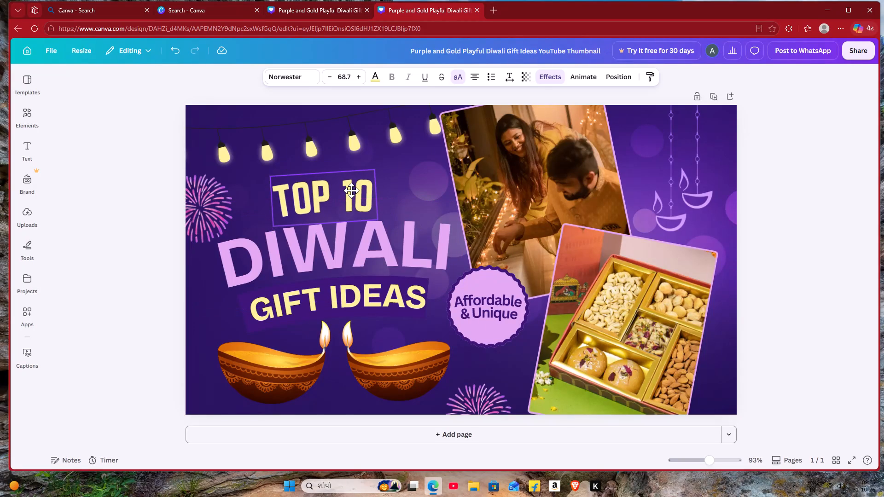
drag(351, 191, 352, 188)
click(352, 188)
double_click(369, 237)
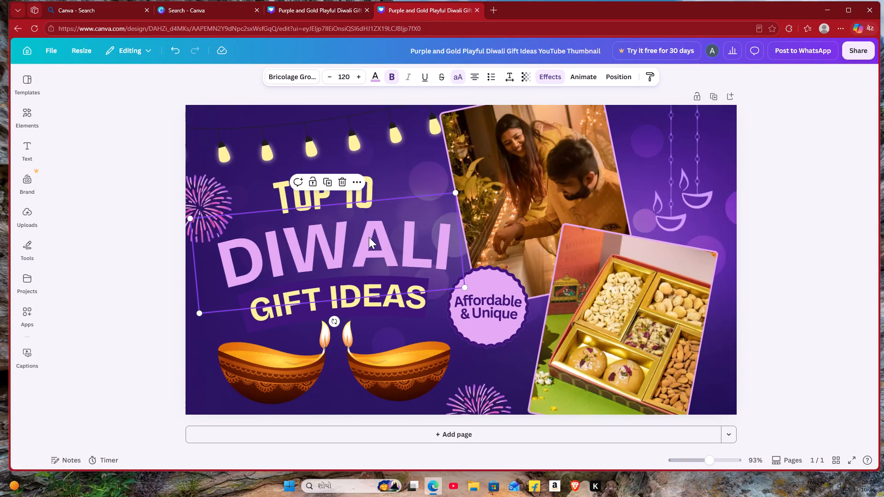
click(405, 174)
Change the TOP 10 text colour from the default solid colours to light green #7ED957.
click(339, 184)
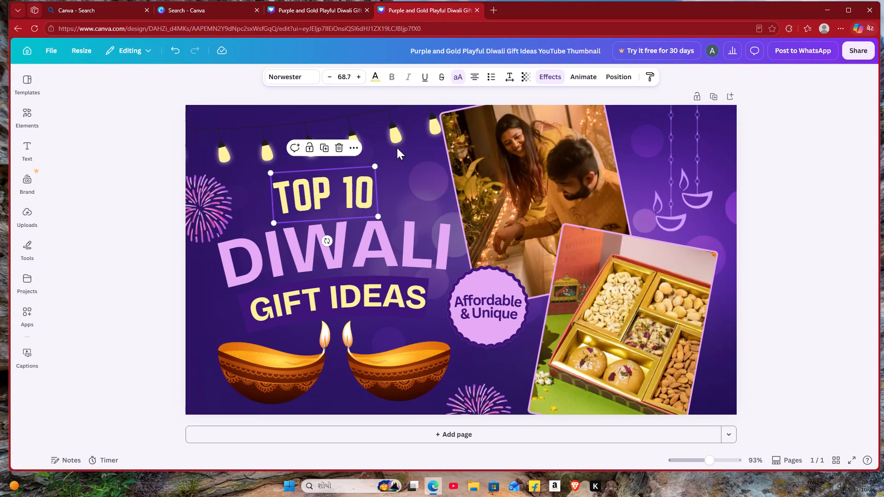
click(377, 80)
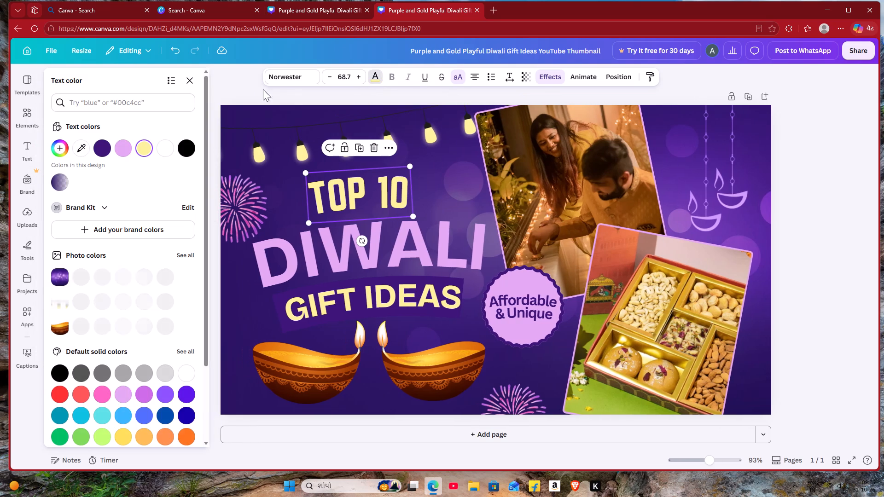
double_click(56, 394)
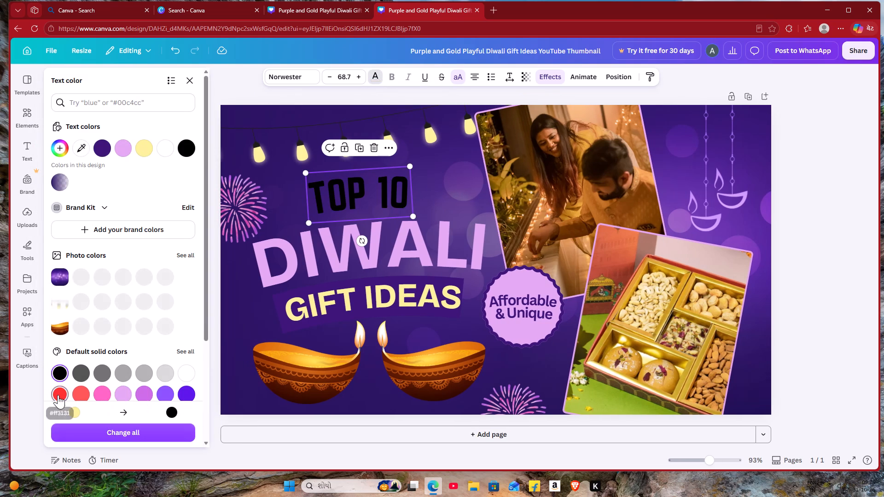
double_click(56, 388)
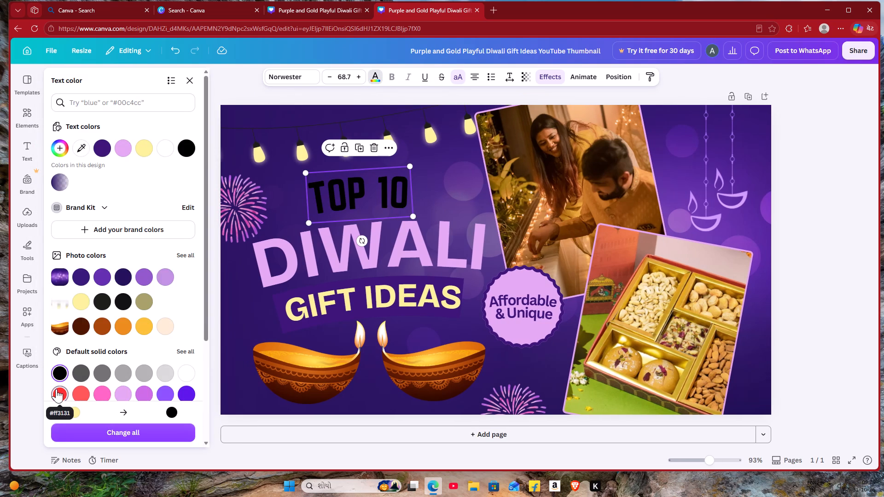
double_click(79, 431)
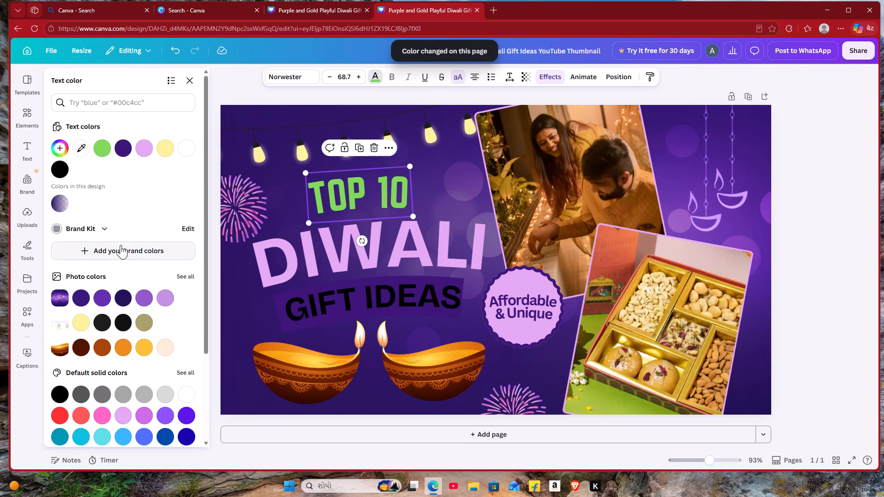
Recolour the DIWALI heading, trying red #FF3131, dark purple and violet before settling on white.
double_click(282, 258)
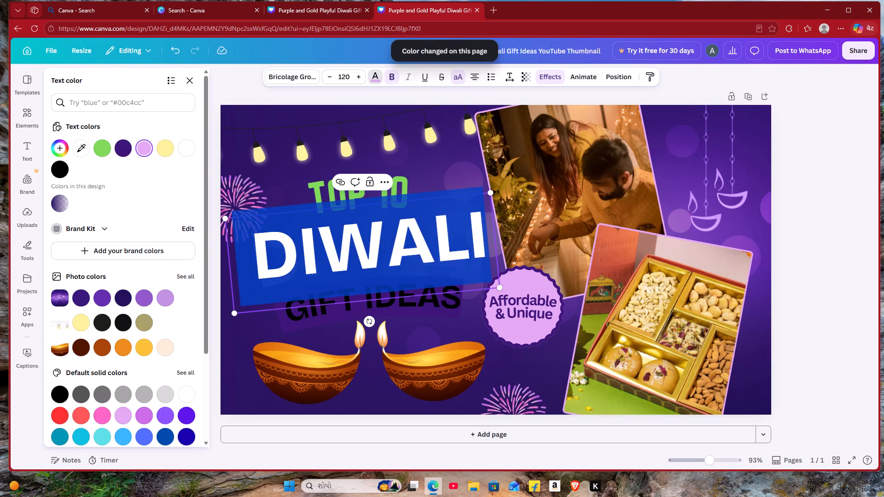
double_click(60, 416)
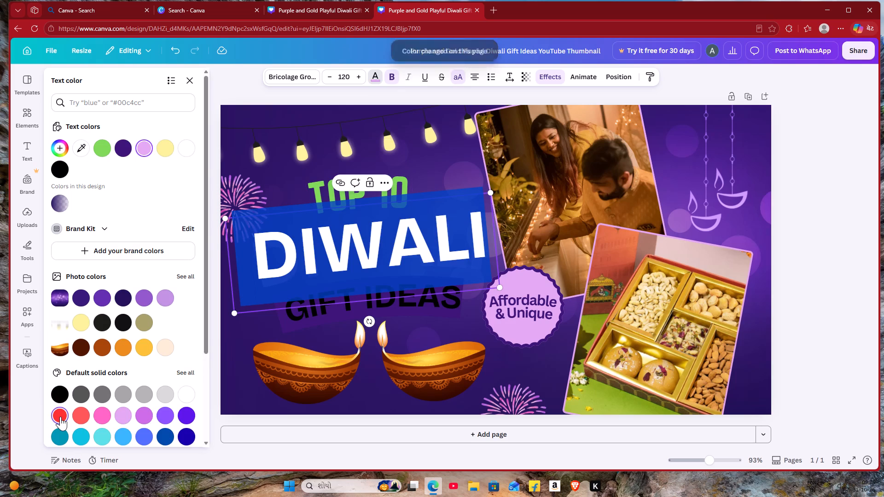
double_click(107, 148)
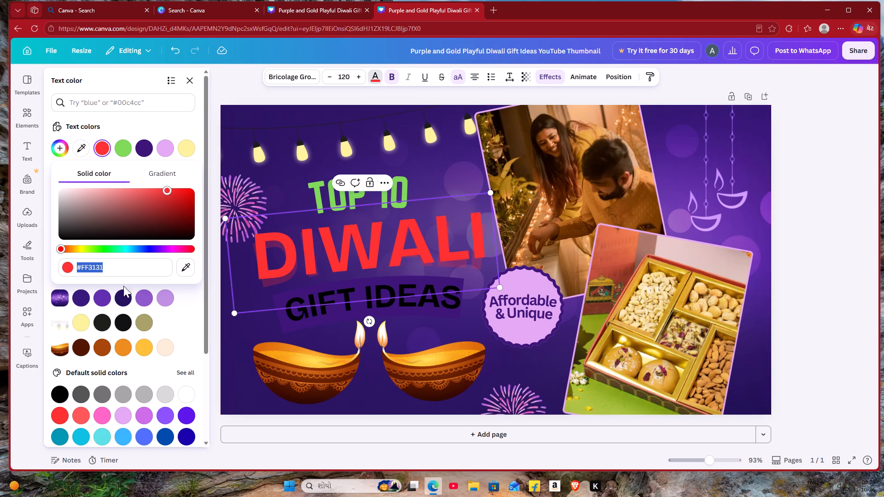
double_click(122, 153)
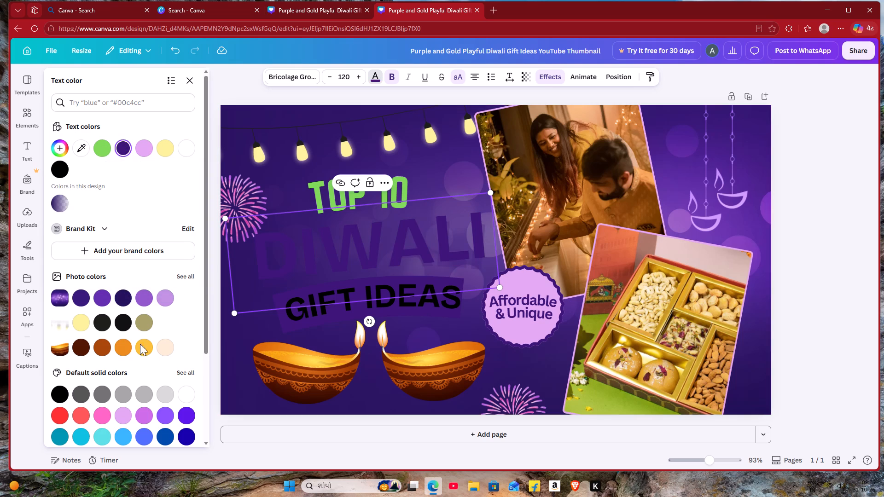
double_click(184, 415)
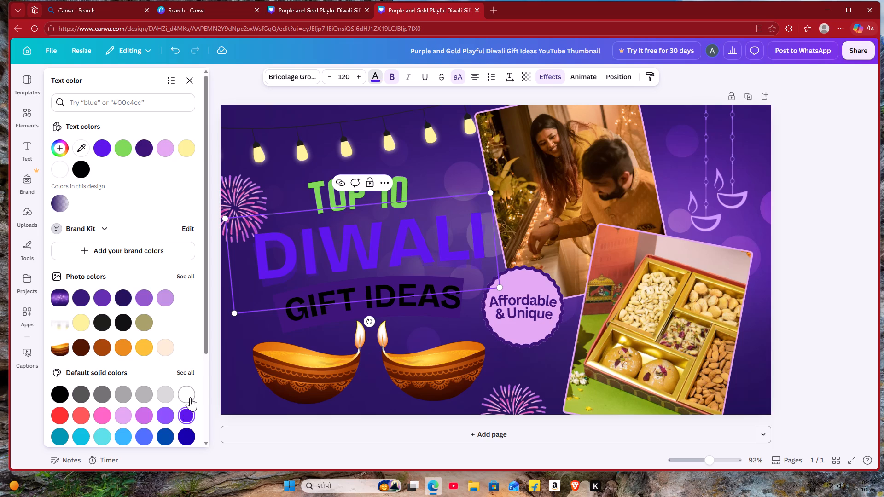
click(190, 397)
Recolour the GIFT IDEAS text, trying red before settling on the default cyan #0CC0DF.
click(315, 320)
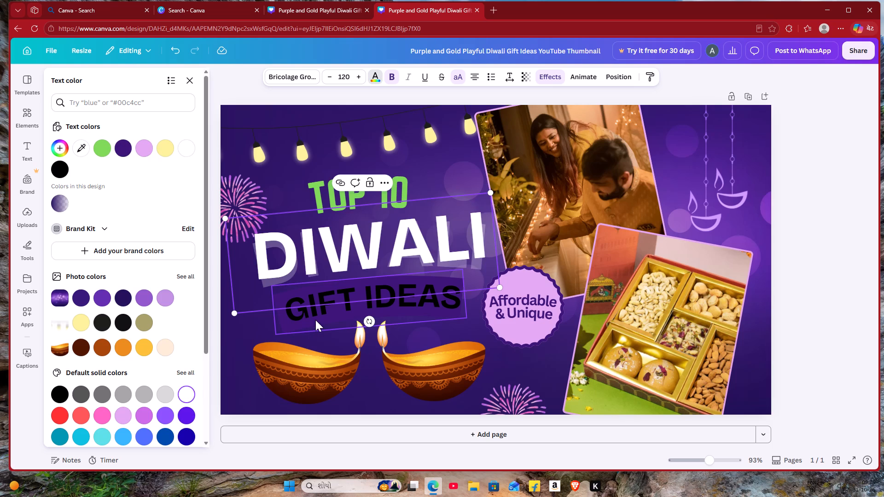
double_click(61, 418)
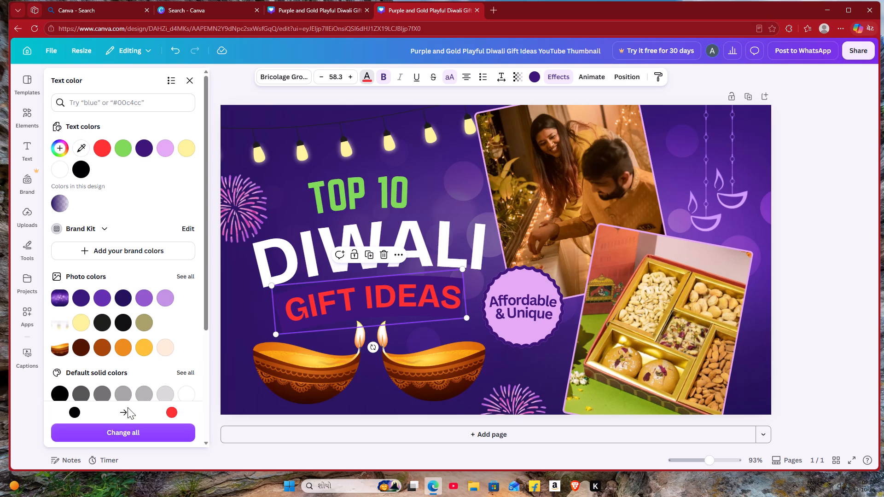
scroll(114, 384, down, 2)
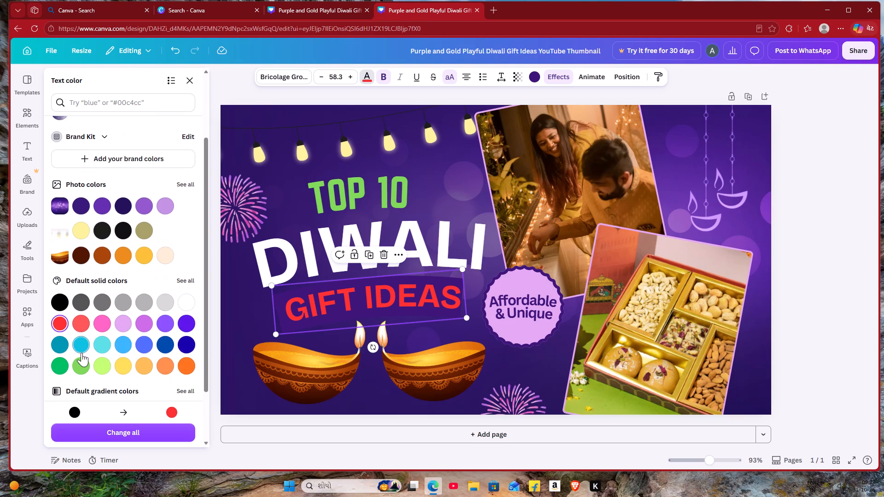
double_click(81, 352)
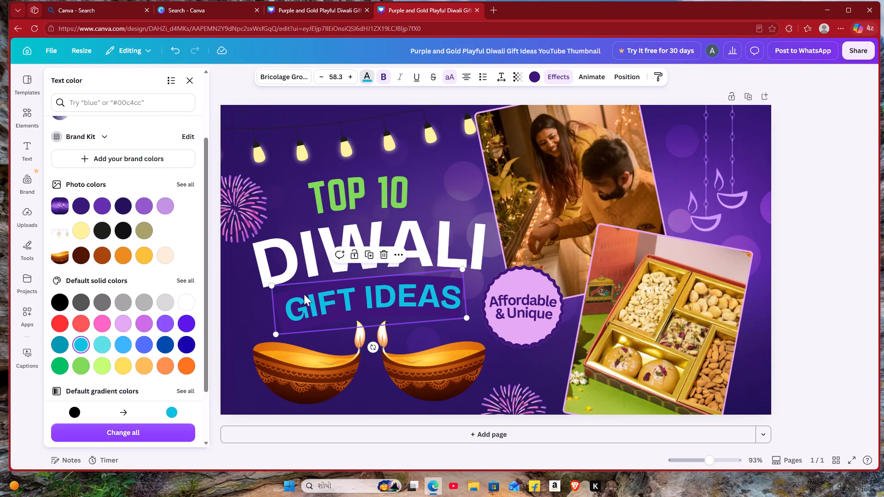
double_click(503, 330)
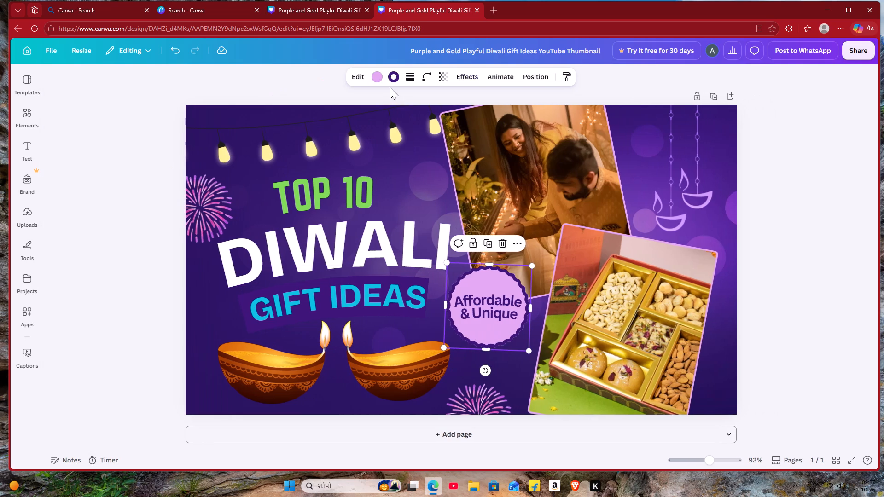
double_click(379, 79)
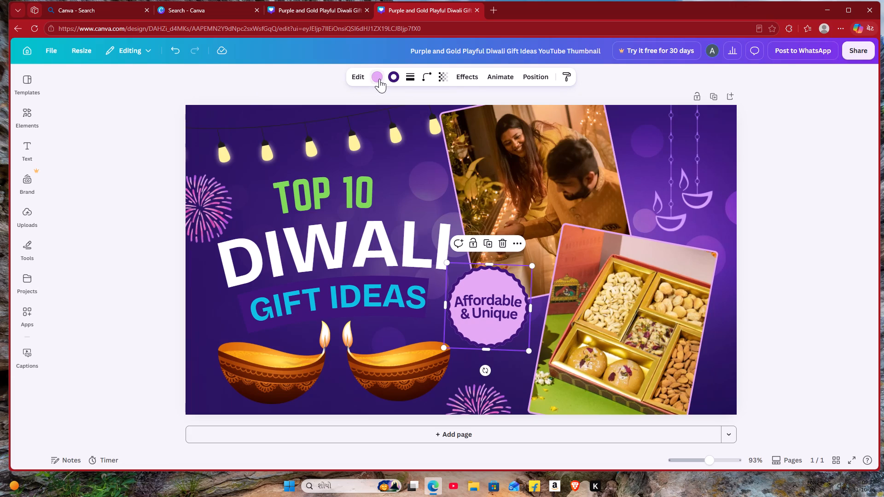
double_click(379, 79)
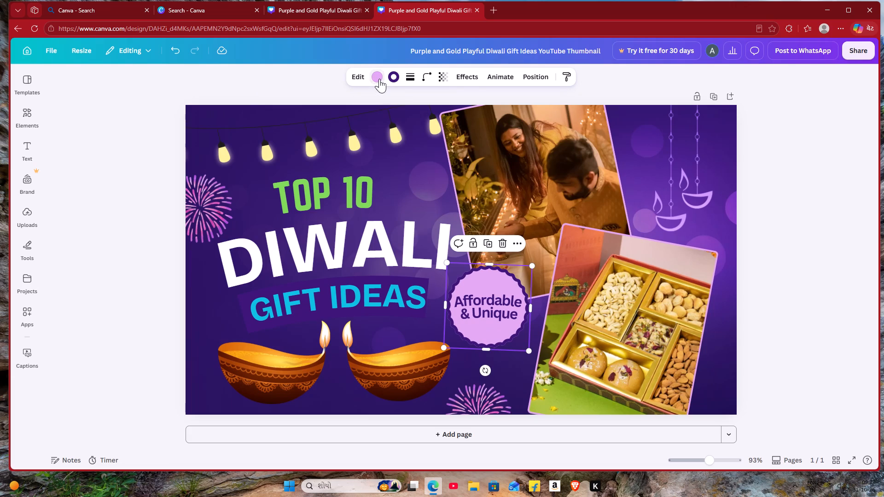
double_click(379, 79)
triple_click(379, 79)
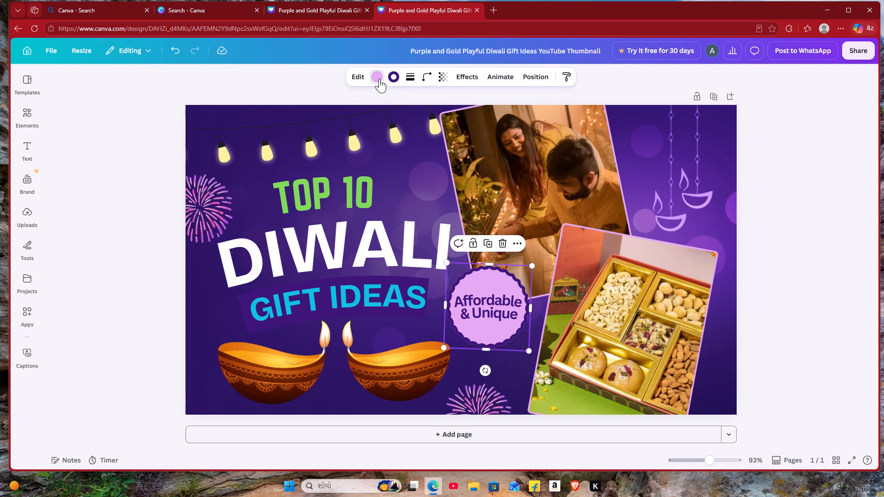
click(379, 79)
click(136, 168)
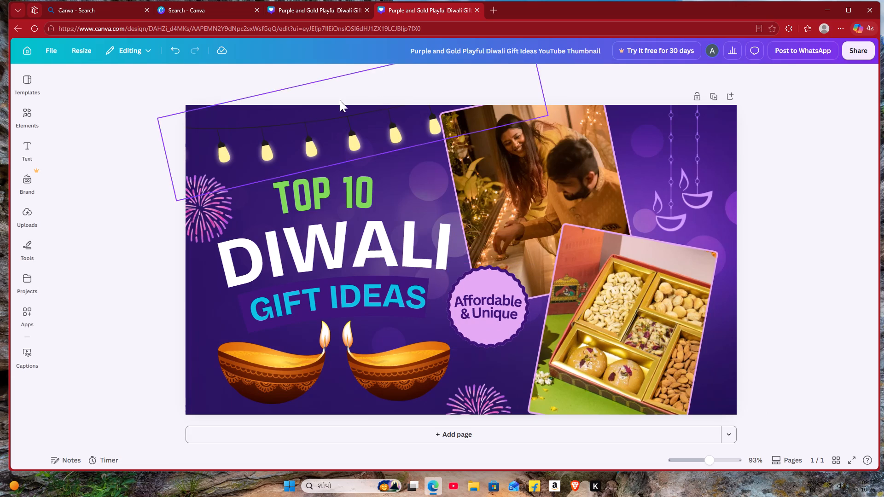
Recolour the word Affordable in the round badge to a custom red #DF0C32 by adjusting the cyan's hue.
double_click(499, 293)
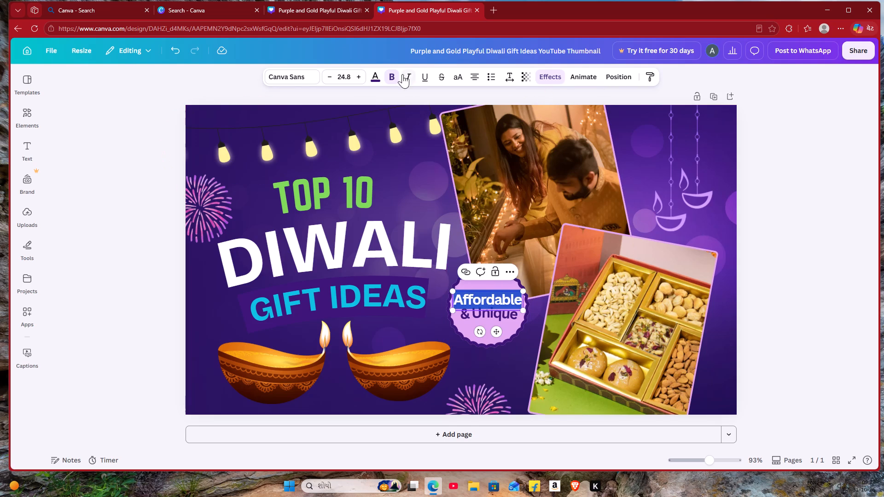
double_click(379, 77)
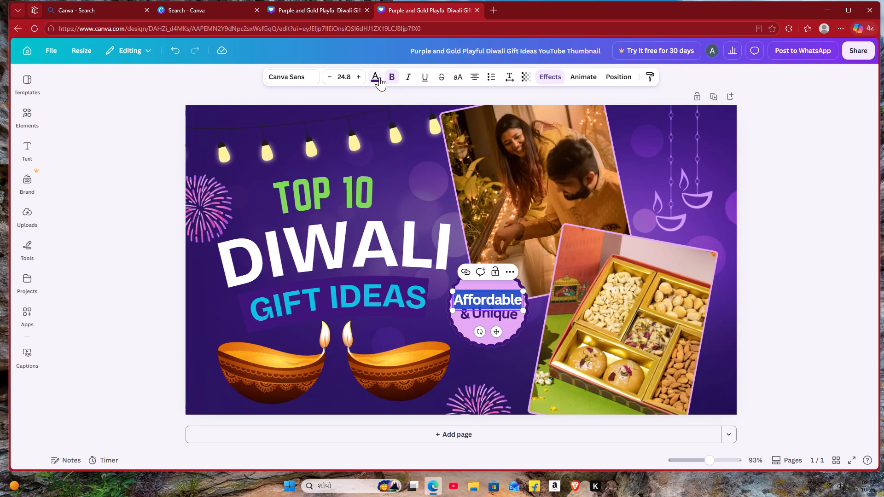
click(375, 80)
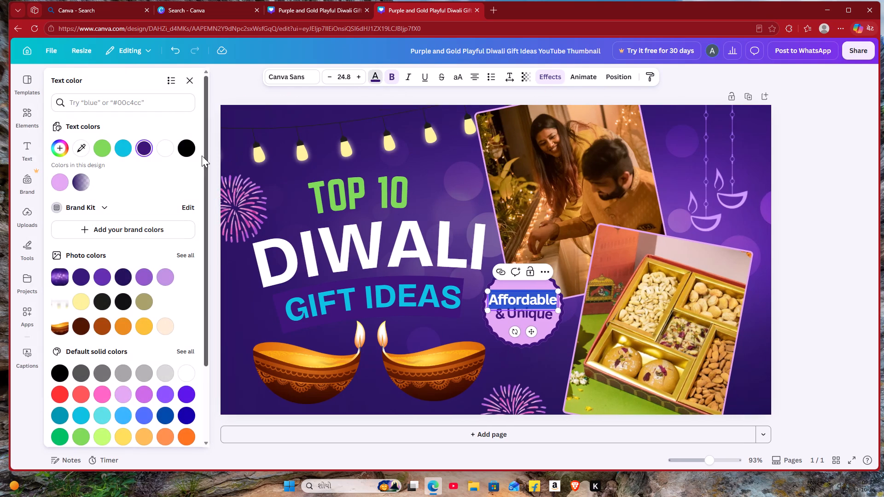
double_click(123, 152)
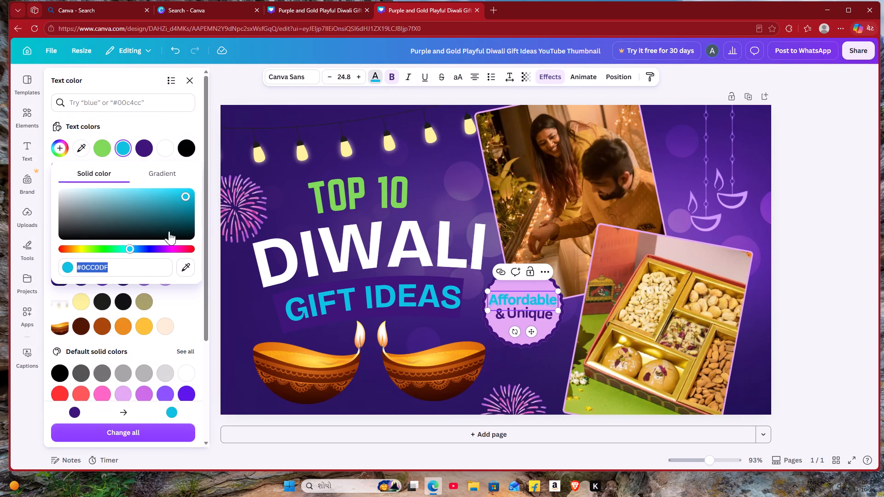
triple_click(67, 249)
drag(67, 249, 135, 241)
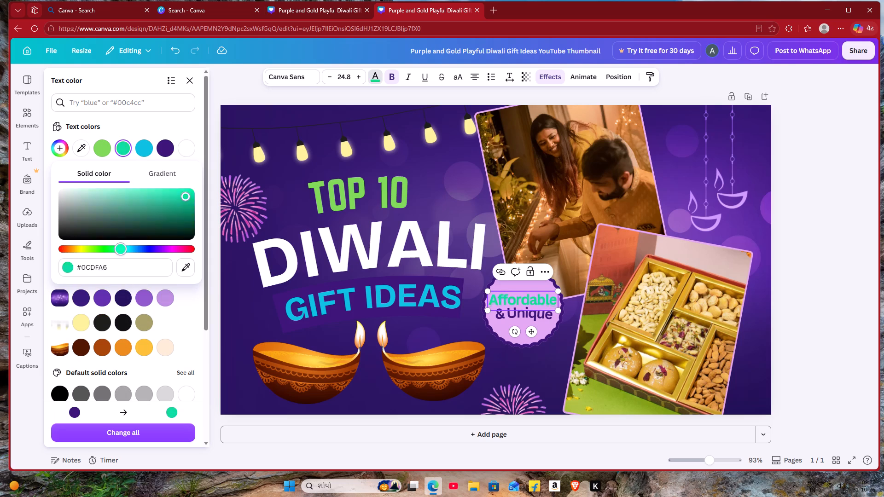
drag(135, 241, 189, 251)
double_click(189, 251)
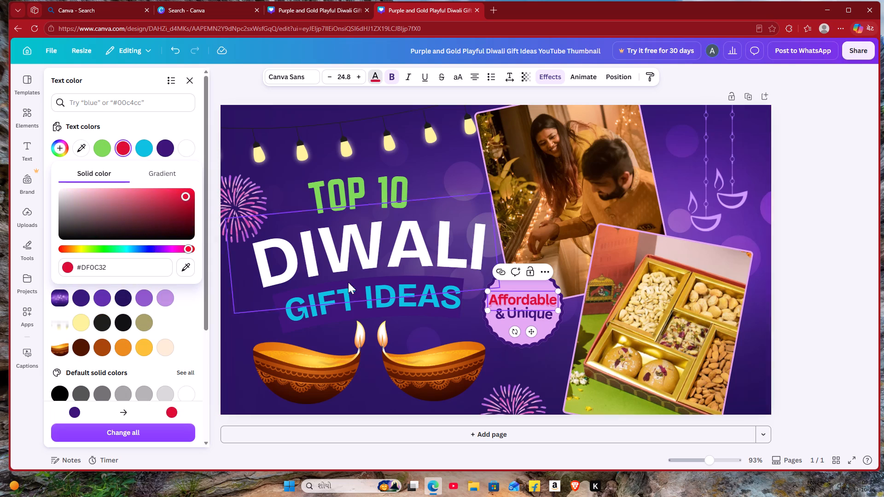
Recolour the & Unique text in the badge, trying green #7ED957 before settling on the diya photo's dark brown.
double_click(513, 316)
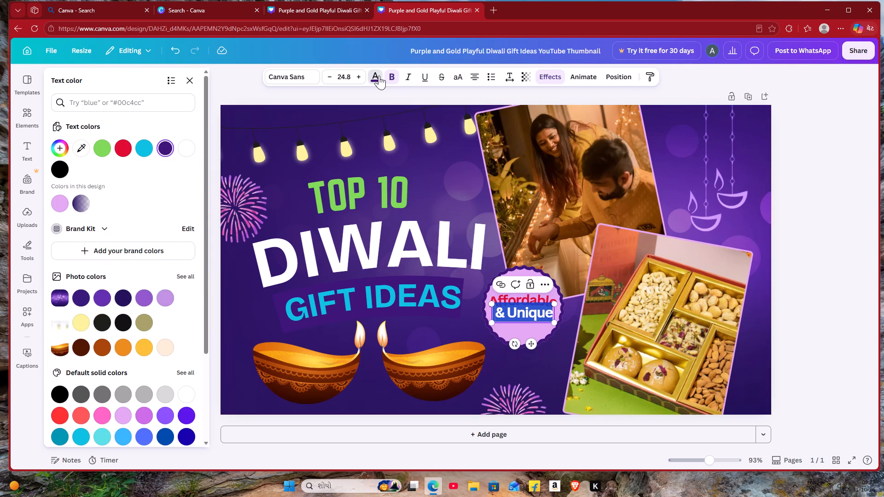
triple_click(379, 75)
click(376, 74)
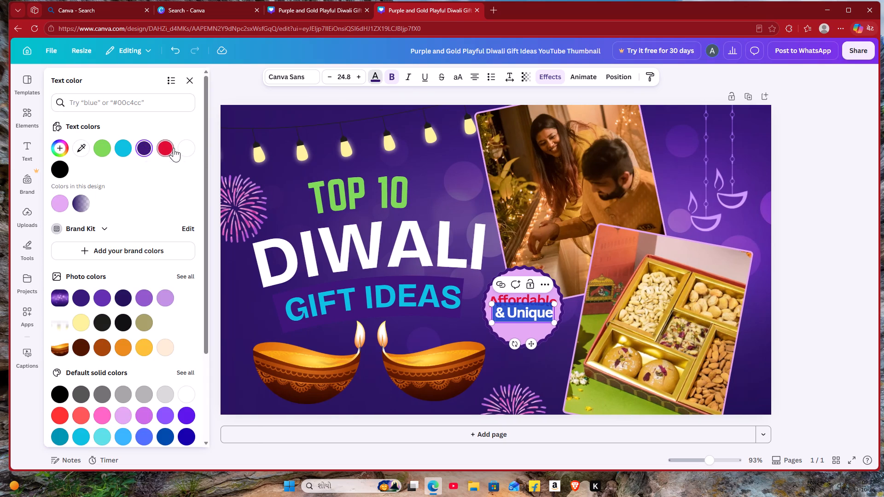
double_click(98, 151)
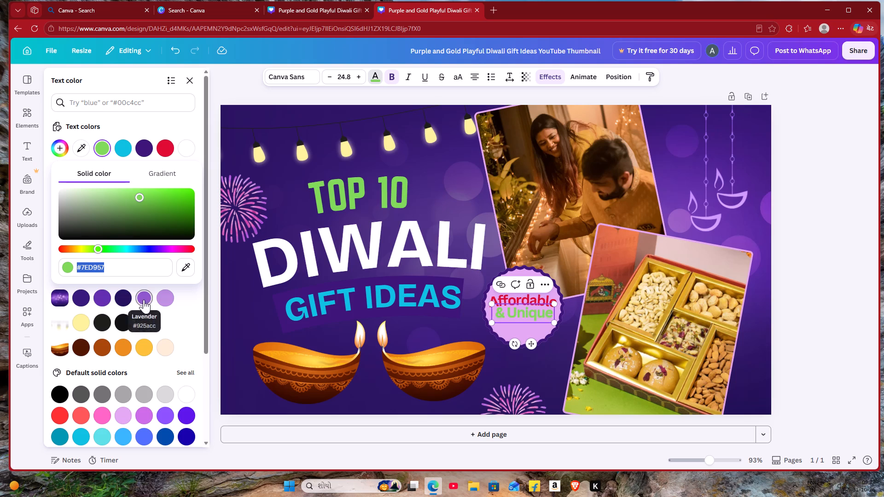
double_click(78, 351)
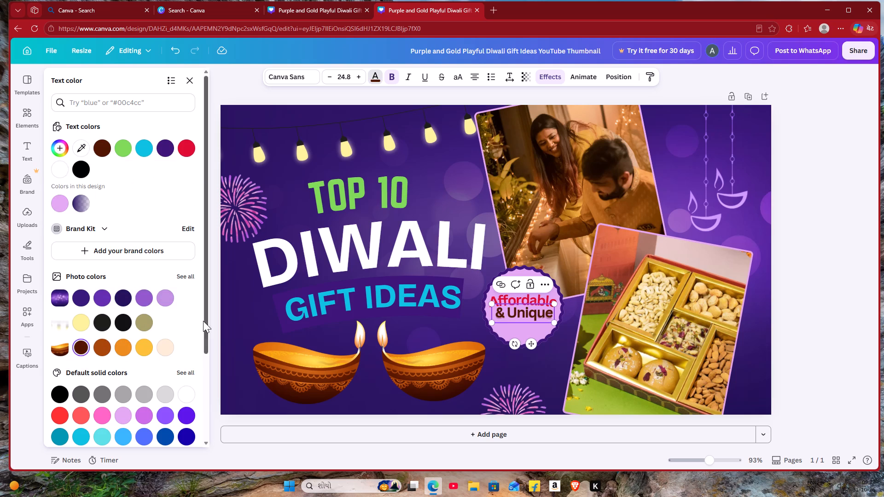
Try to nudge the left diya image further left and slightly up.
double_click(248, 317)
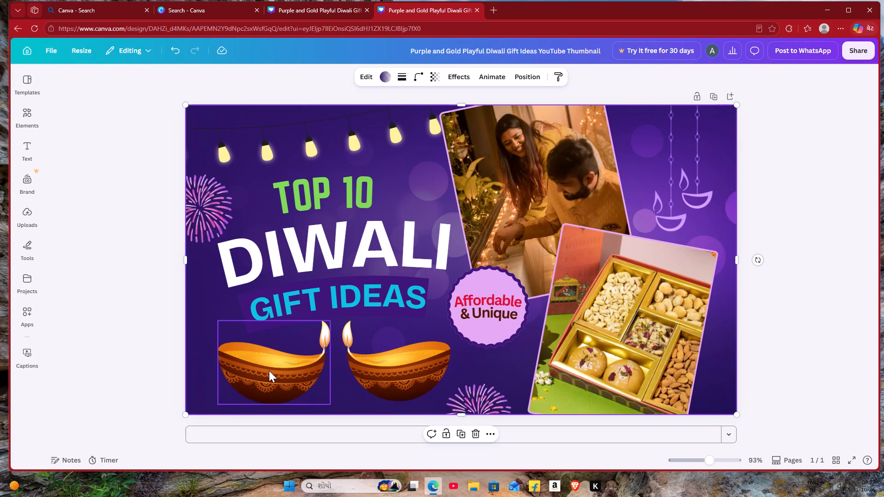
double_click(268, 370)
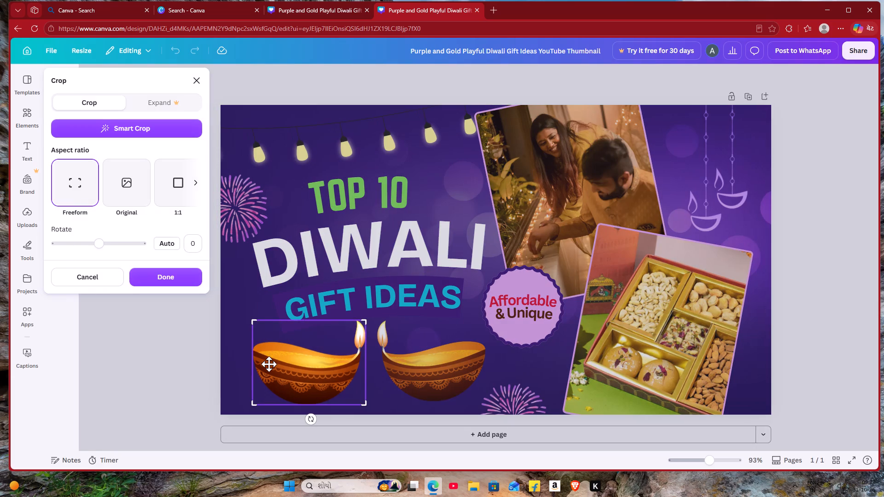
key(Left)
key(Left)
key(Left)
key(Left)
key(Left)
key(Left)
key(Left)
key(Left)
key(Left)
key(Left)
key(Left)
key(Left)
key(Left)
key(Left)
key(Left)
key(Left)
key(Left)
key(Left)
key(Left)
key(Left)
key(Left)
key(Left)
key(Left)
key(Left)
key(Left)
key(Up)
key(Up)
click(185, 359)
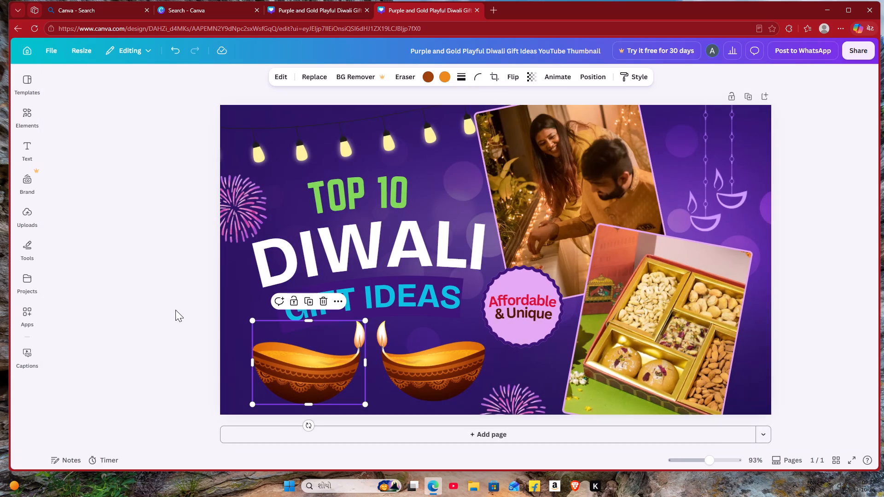
Reframe the gift box photo inside its crop frame by shifting the picture left so more of the almonds shows.
double_click(576, 359)
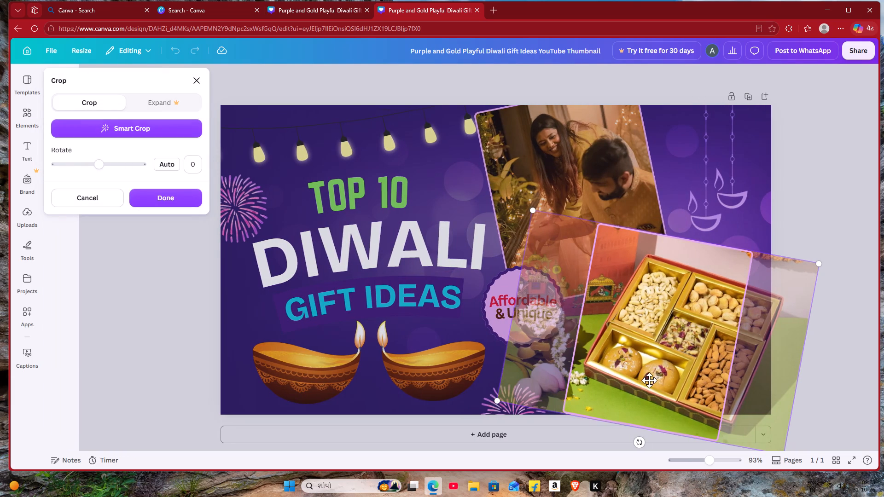
drag(706, 372, 678, 377)
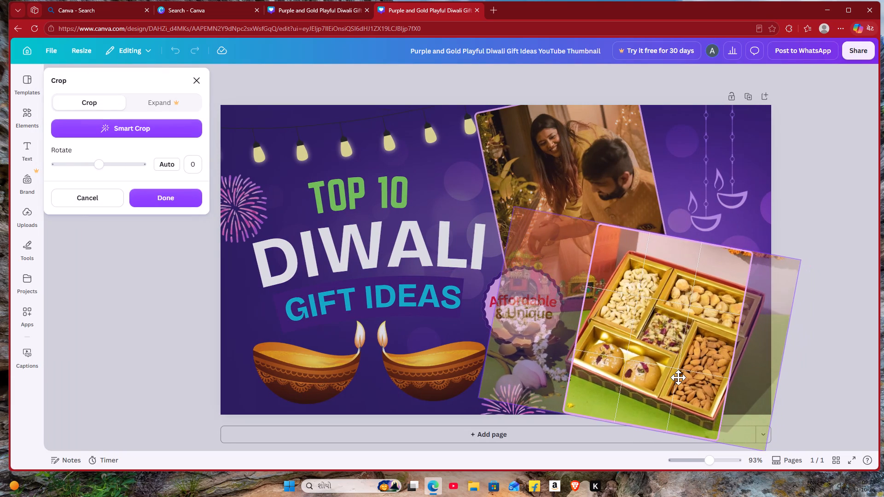
drag(678, 377, 641, 391)
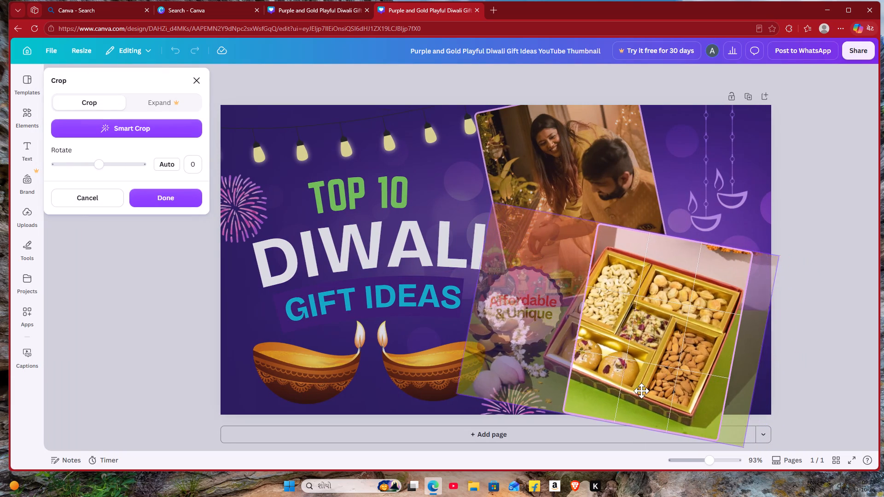
drag(641, 391, 661, 402)
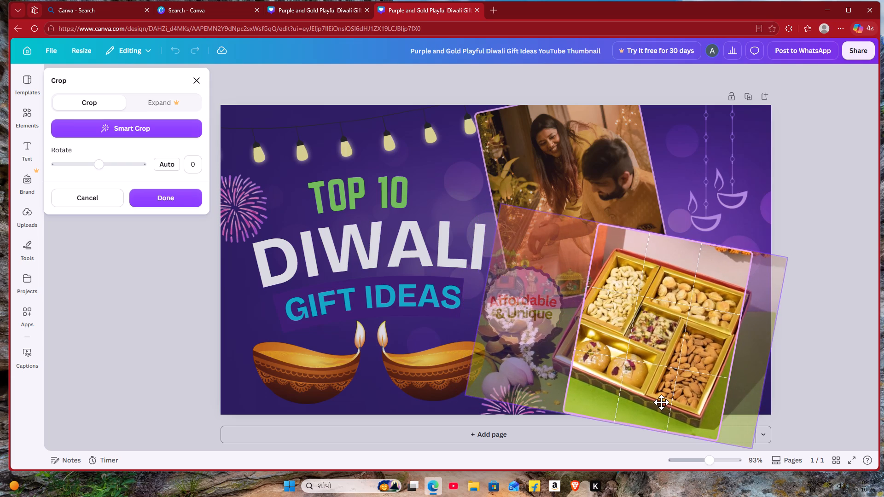
drag(661, 402, 667, 398)
click(667, 398)
double_click(824, 381)
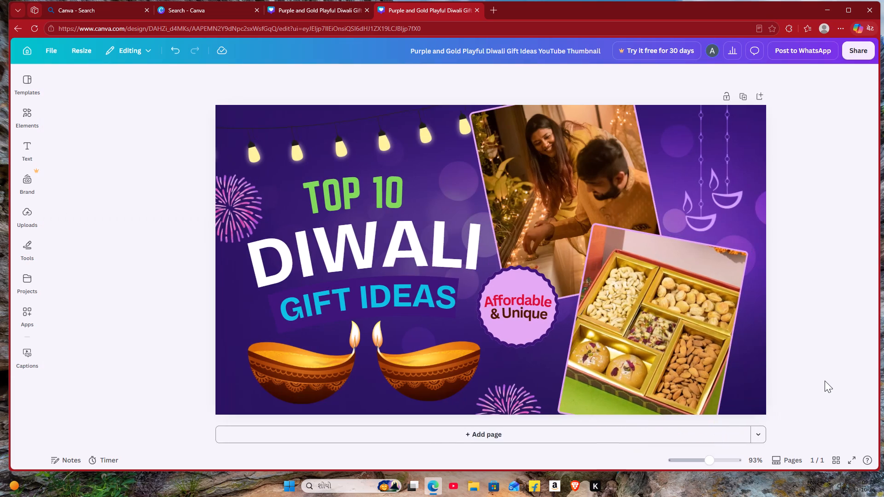
Move the gift box photo right to the page's edge and slightly down, and shift the couple photo slightly down and left.
drag(636, 344, 653, 352)
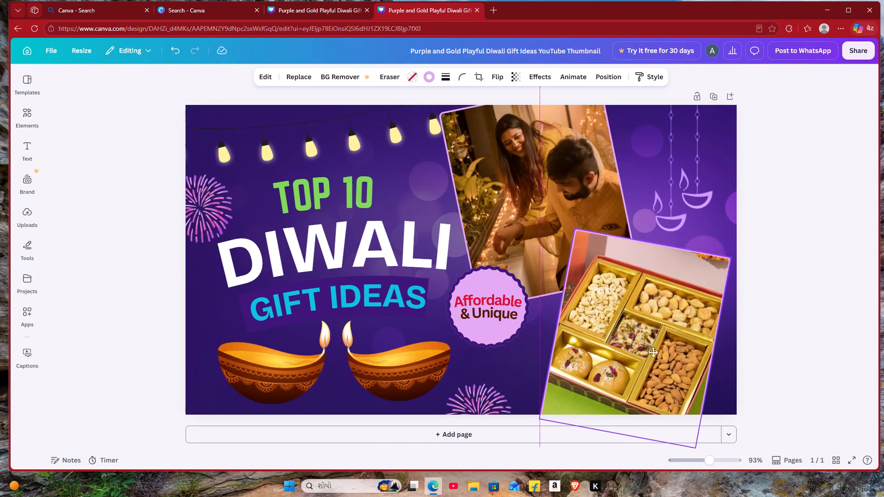
drag(653, 352, 665, 351)
click(533, 238)
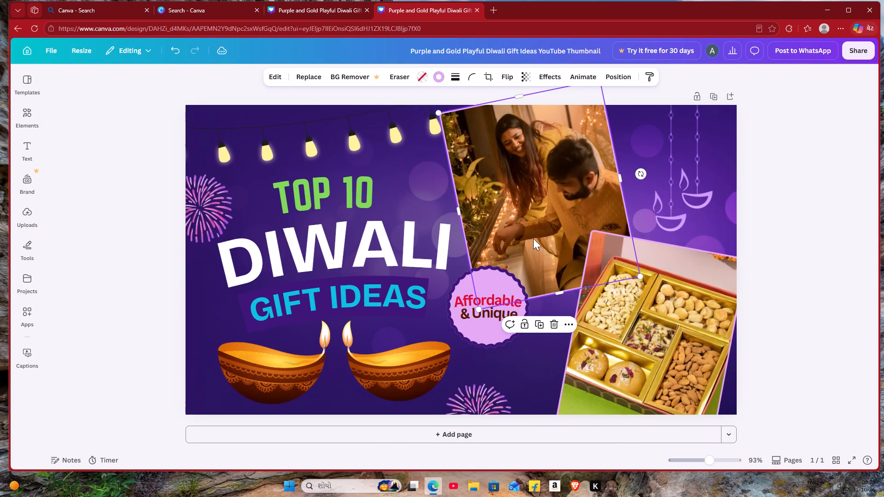
drag(534, 236, 532, 242)
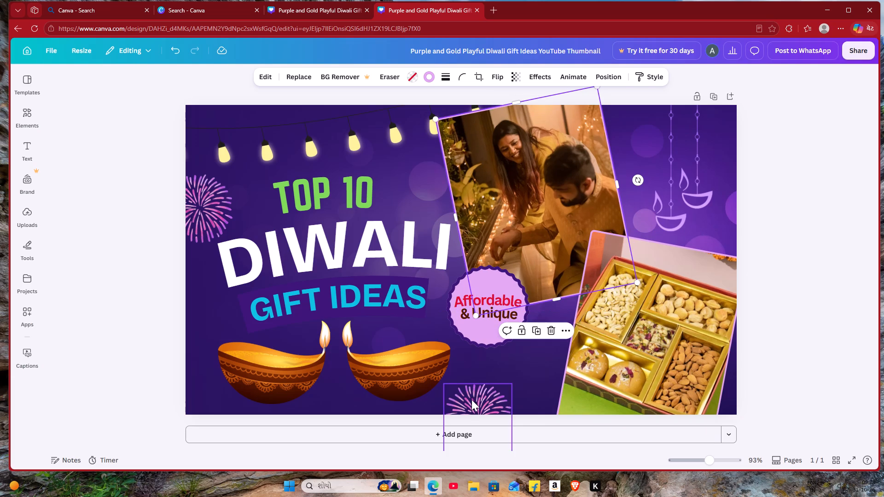
Move the bottom firework up and right between the right diya and gift box photo, and the left-edge firework slightly up and left.
drag(471, 403, 478, 386)
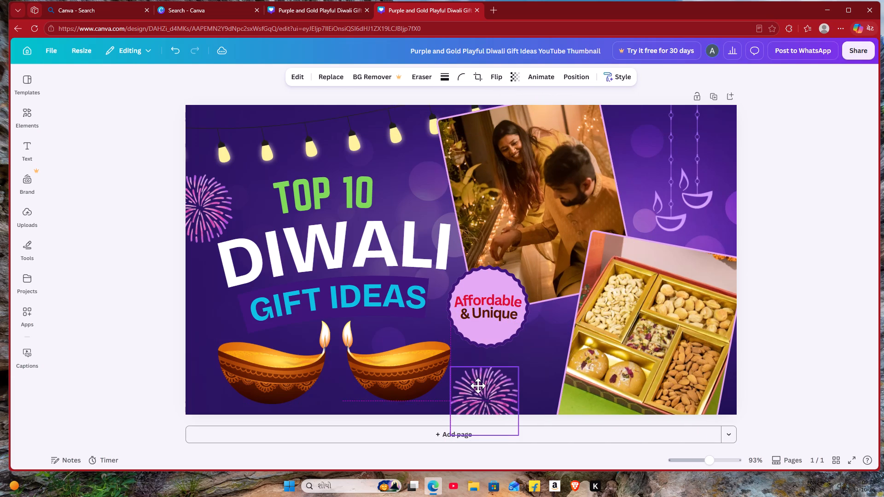
drag(478, 386, 494, 379)
drag(209, 209, 208, 204)
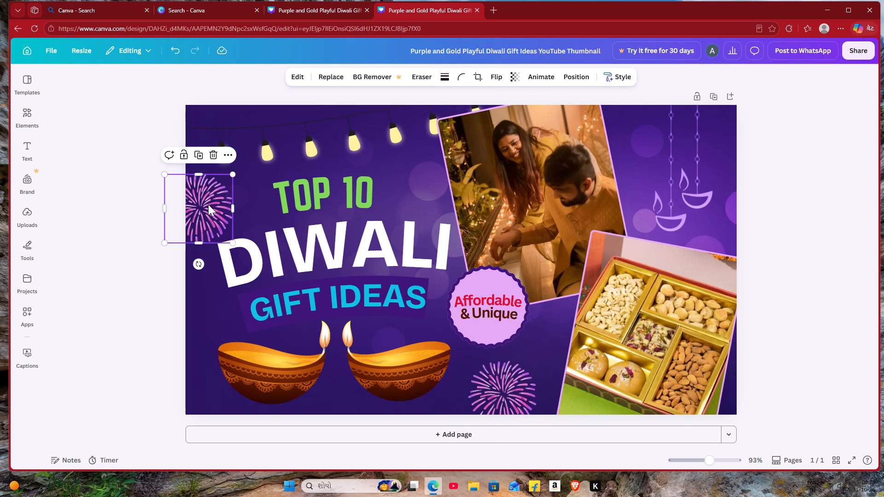
drag(208, 204, 200, 193)
Nudge the string of light bulbs slightly up and left along the page's top edge.
drag(288, 132, 274, 128)
drag(288, 130, 285, 126)
drag(285, 126, 274, 128)
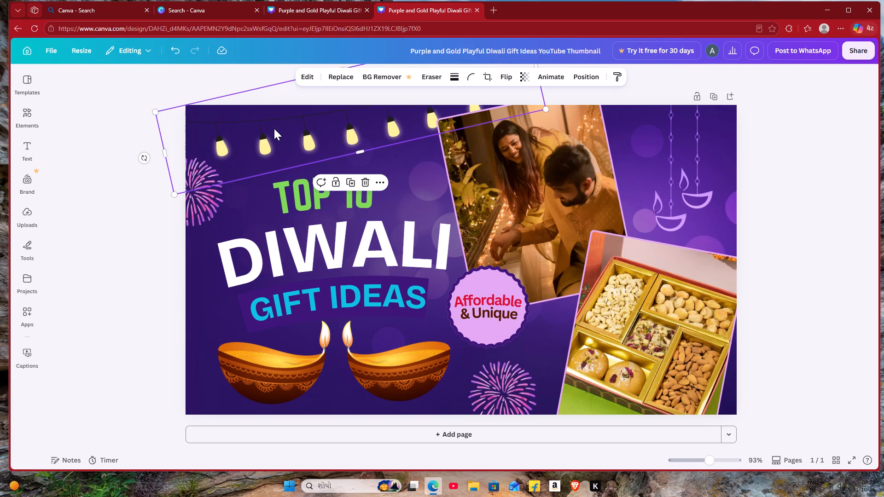
drag(274, 128, 230, 137)
drag(274, 128, 223, 139)
drag(229, 137, 223, 139)
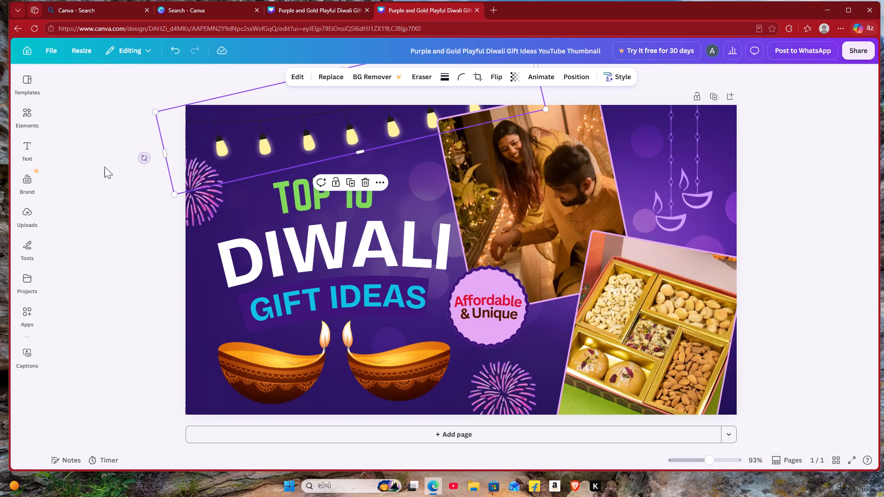
click(93, 170)
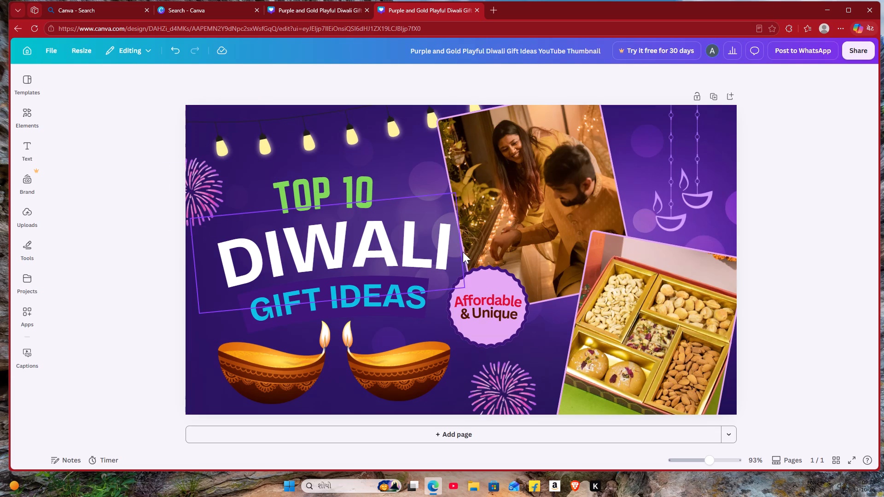
Reposition the GIFT IDEAS text slightly left and up, keeping it between the DIWALI heading and the diyas.
click(415, 357)
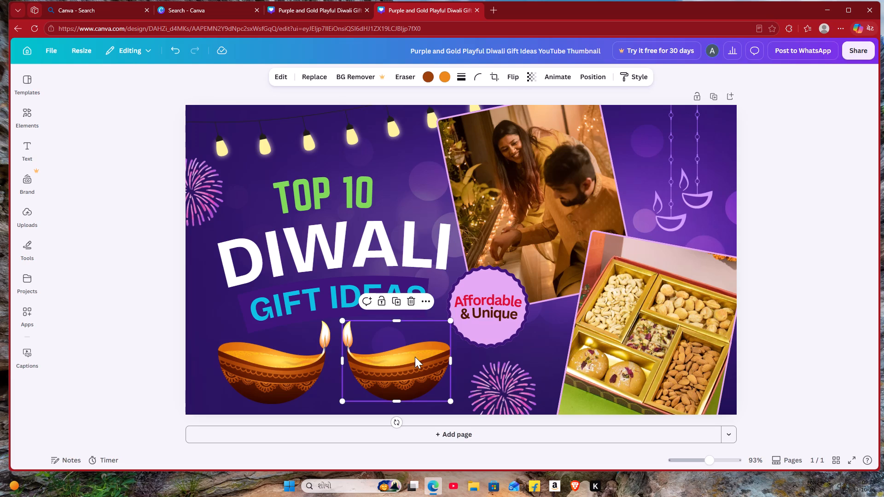
click(378, 284)
drag(325, 292, 329, 289)
click(325, 283)
drag(323, 280, 318, 275)
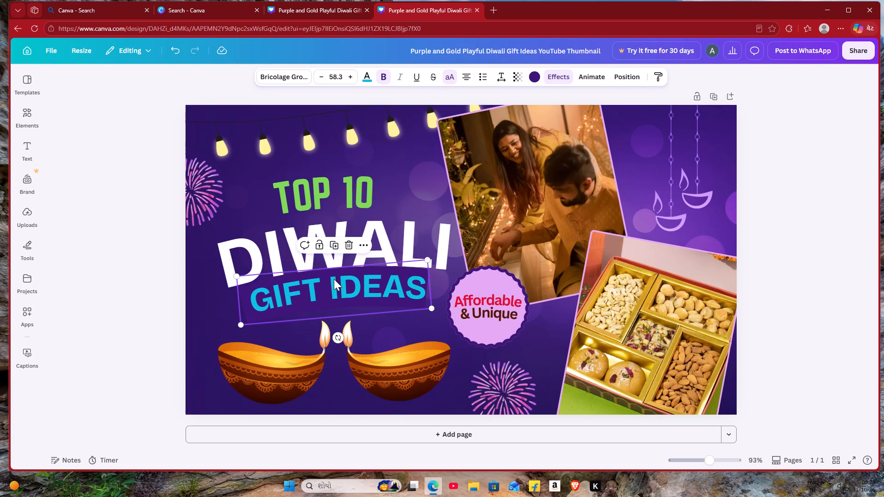
drag(334, 279, 326, 289)
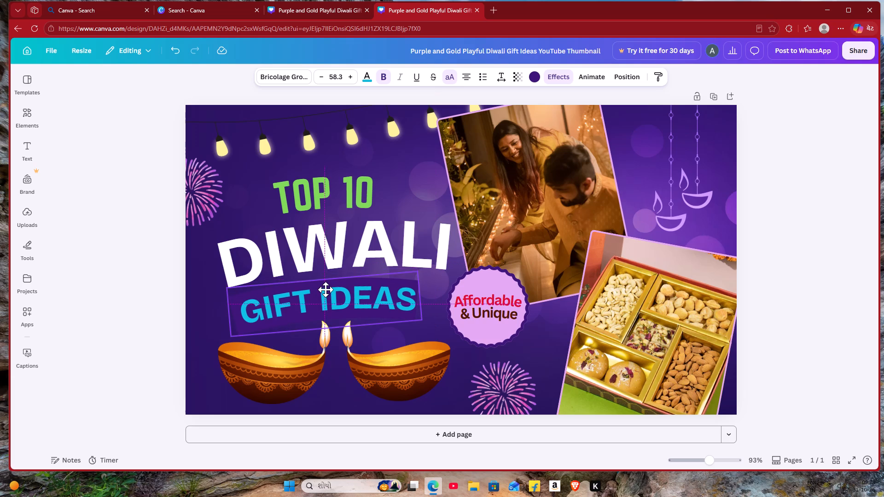
drag(326, 289, 327, 289)
drag(324, 293, 324, 293)
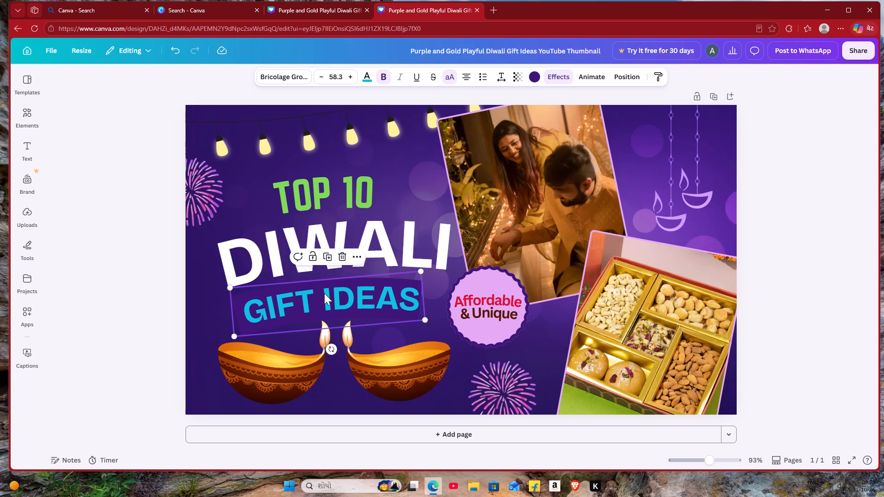
drag(324, 293, 318, 292)
right_click(319, 291)
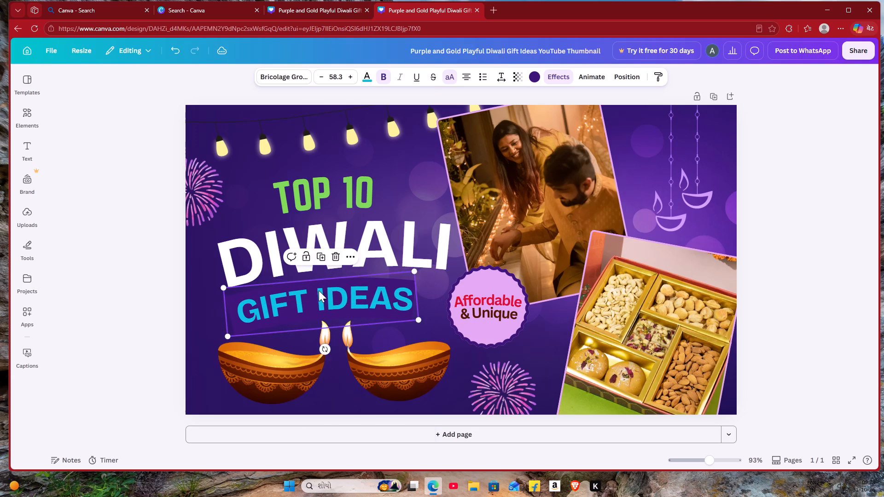
click(292, 312)
click(255, 308)
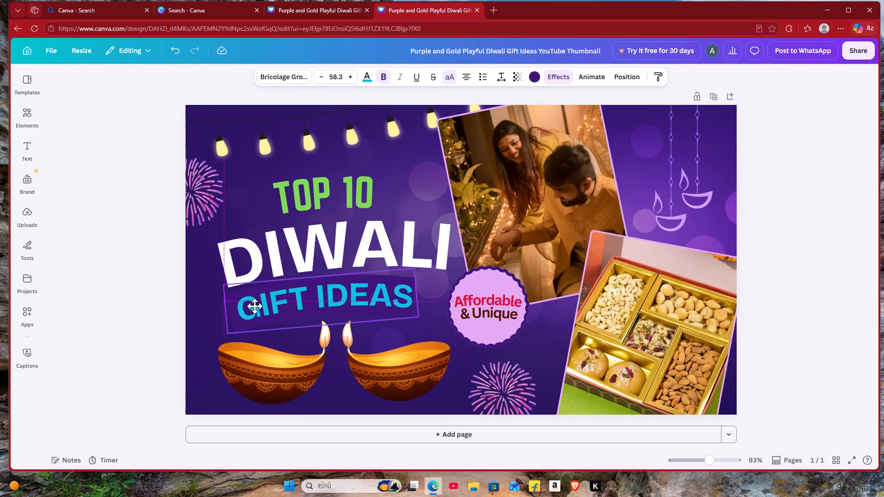
double_click(198, 306)
click(263, 310)
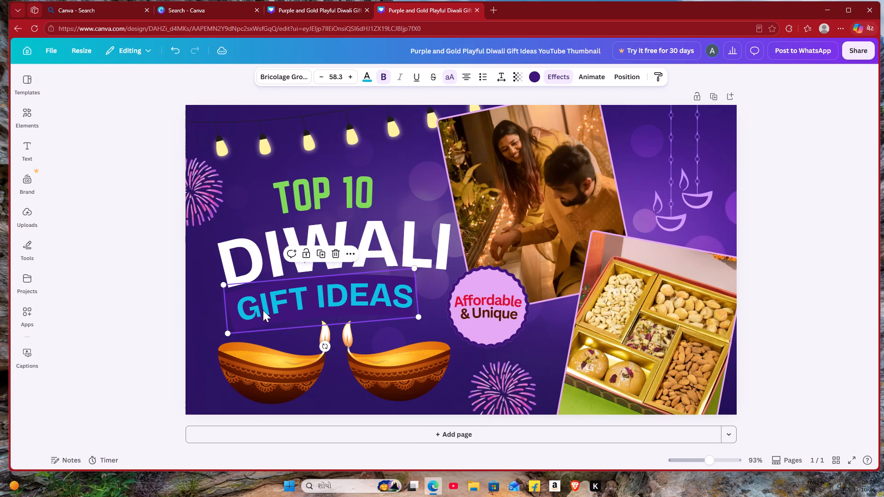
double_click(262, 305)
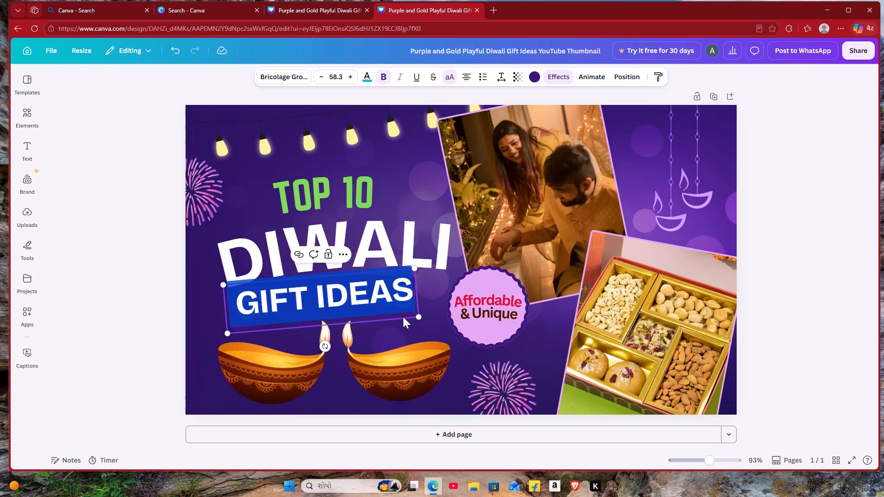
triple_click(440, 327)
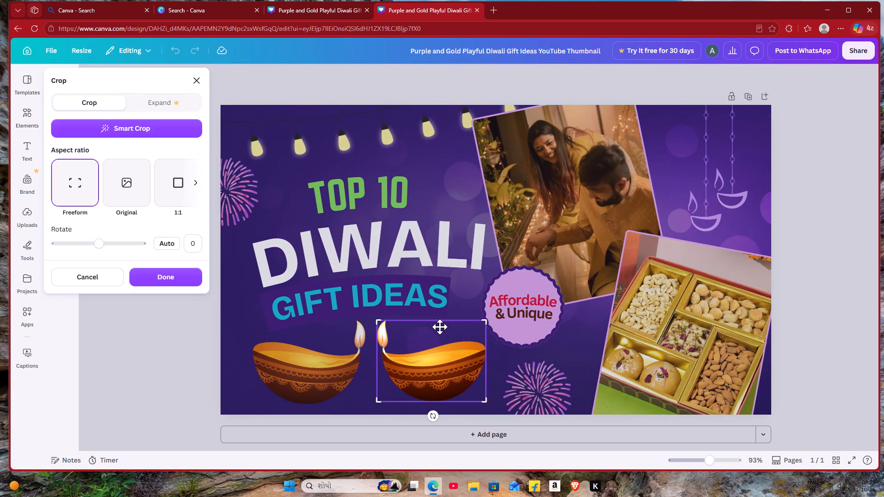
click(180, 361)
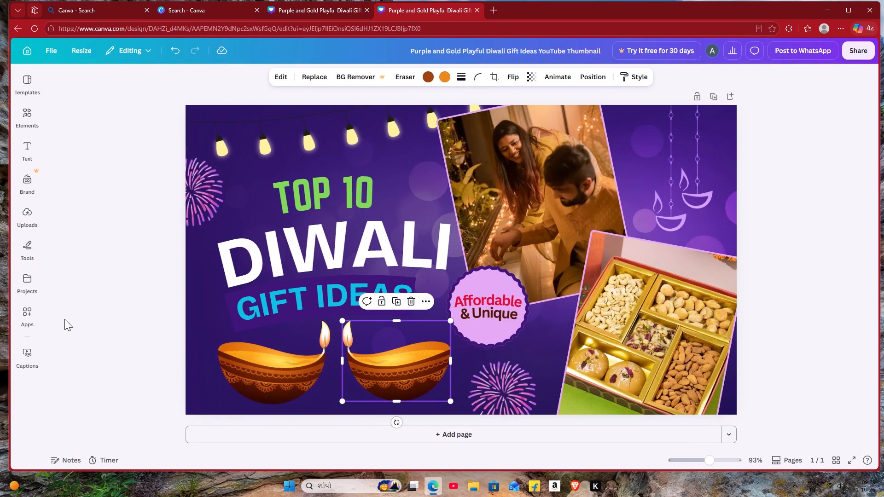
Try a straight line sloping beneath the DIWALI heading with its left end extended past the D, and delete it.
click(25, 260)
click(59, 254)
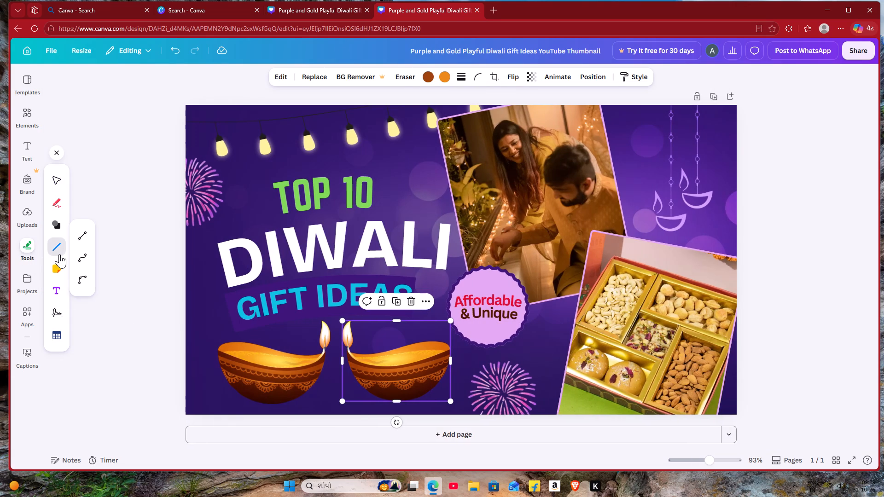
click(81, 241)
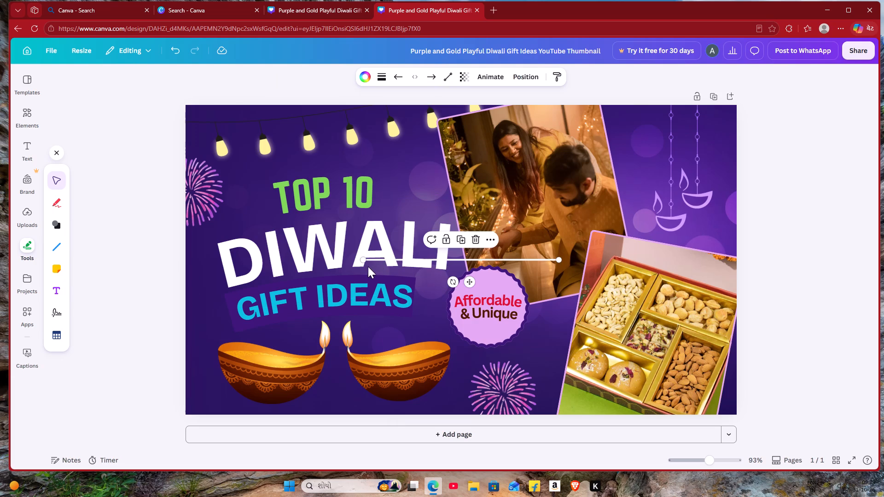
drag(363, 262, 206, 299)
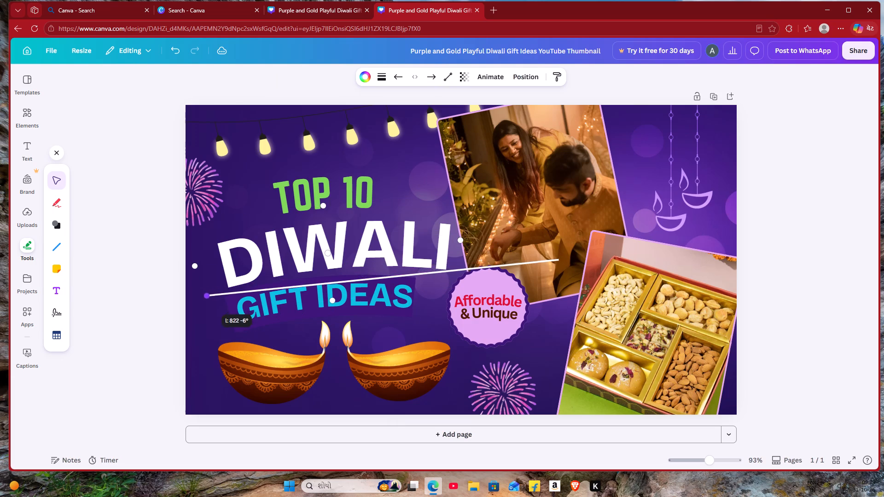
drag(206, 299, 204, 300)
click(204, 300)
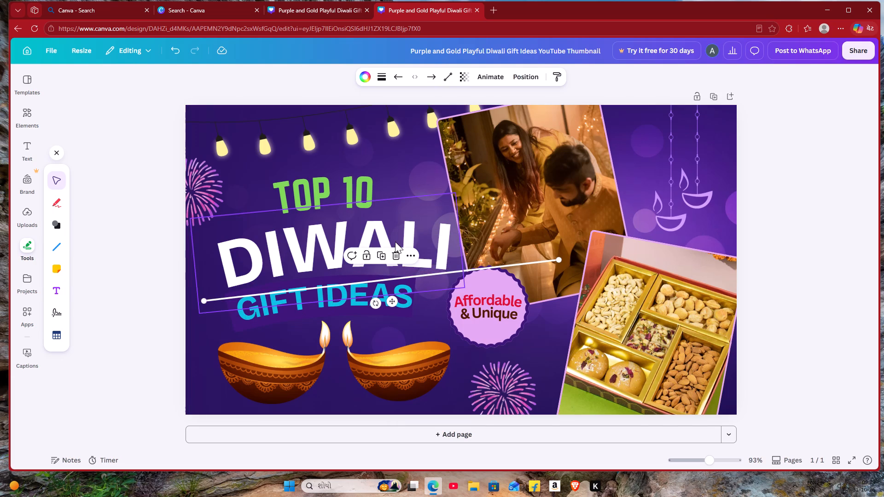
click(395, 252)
Add a curved line and move it between the DIWALI heading and the GIFT IDEAS text.
click(58, 249)
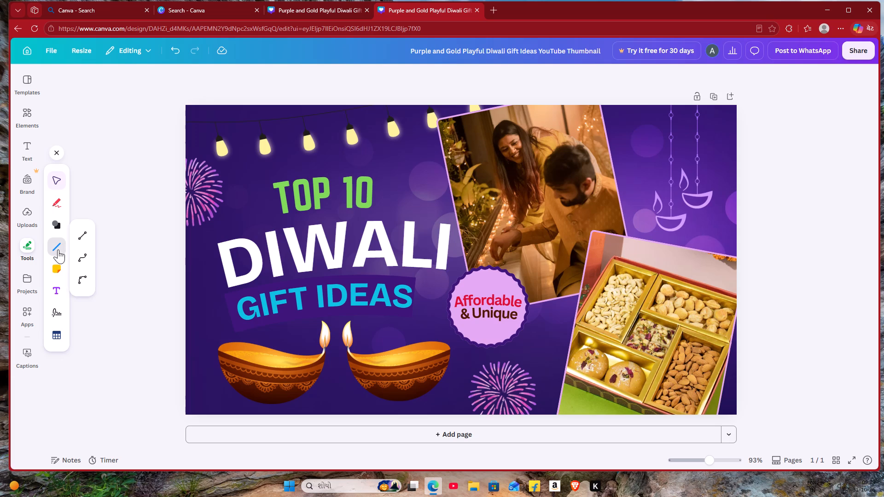
double_click(80, 280)
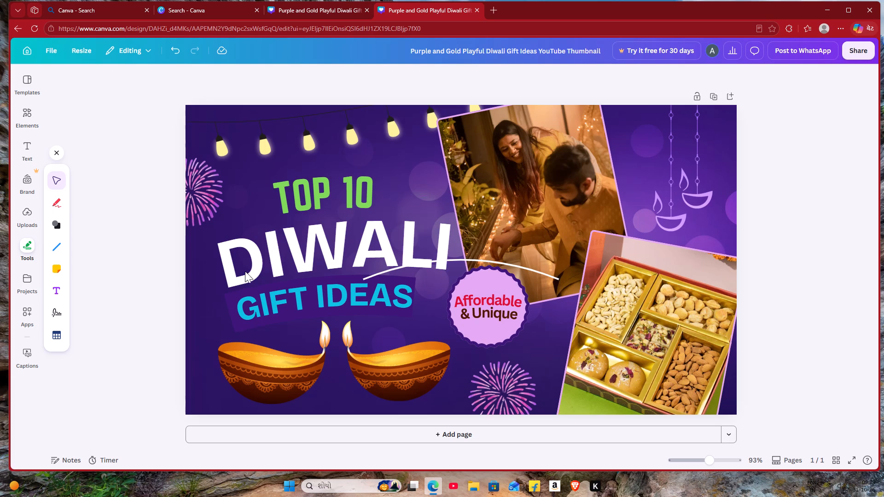
drag(367, 273, 359, 274)
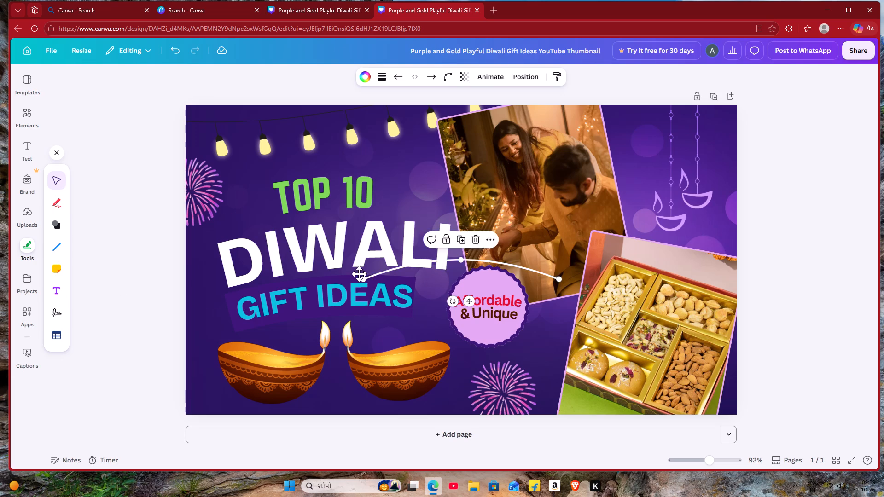
drag(359, 274, 239, 289)
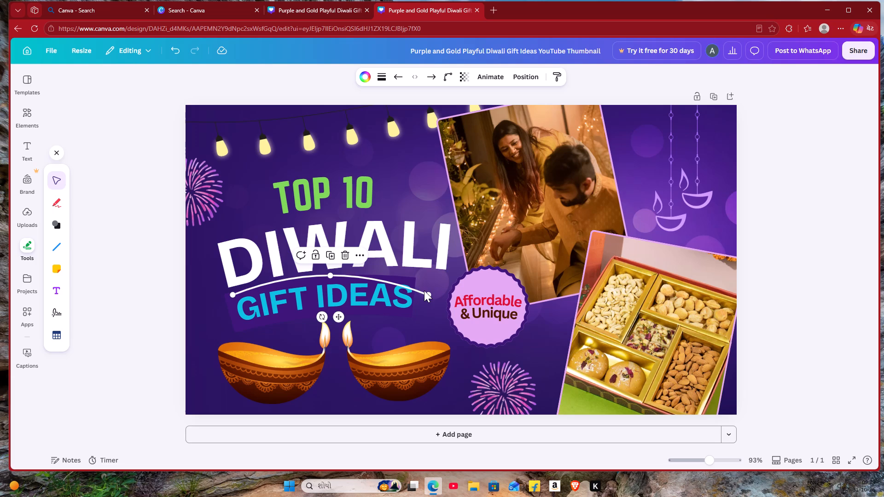
Stretch the curved line's right end up to just below the final I of DIWALI, about 510 long at about -6°.
click(424, 290)
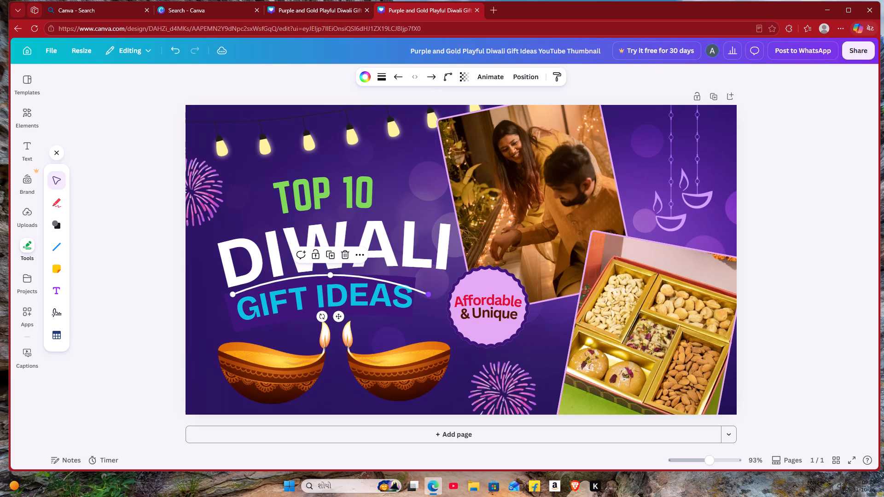
drag(431, 295, 458, 289)
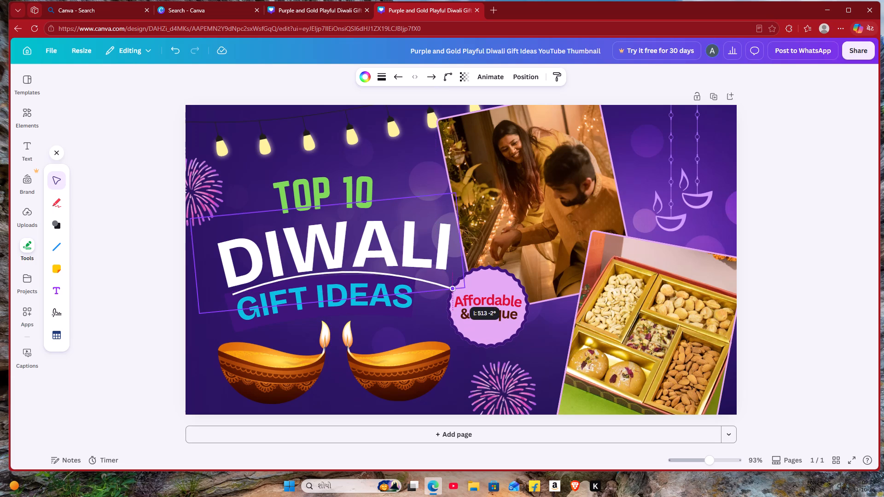
drag(458, 289, 468, 278)
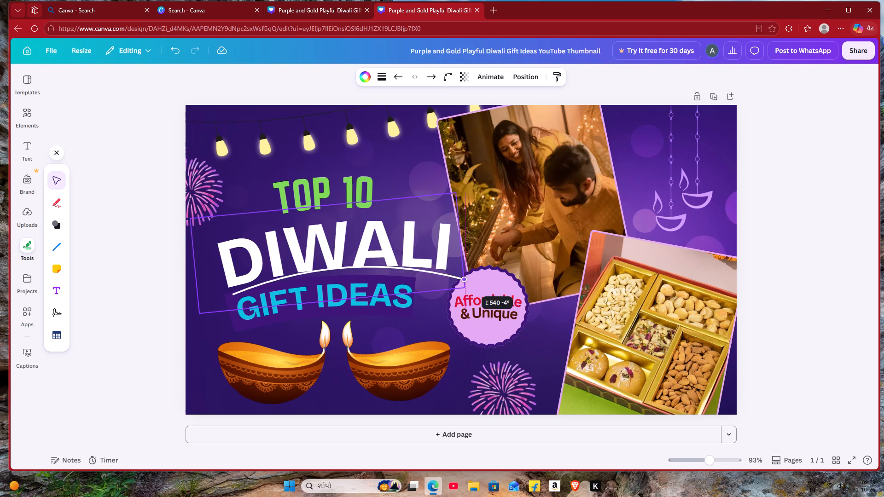
drag(468, 278, 448, 277)
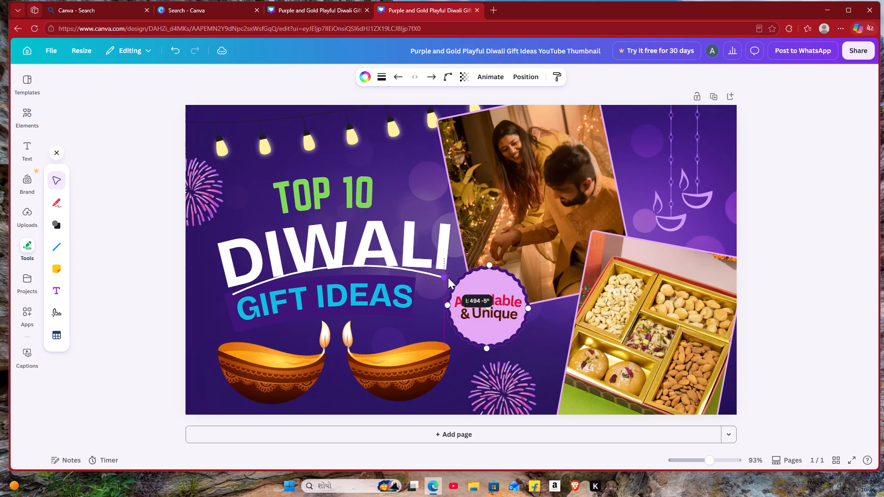
drag(448, 277, 454, 273)
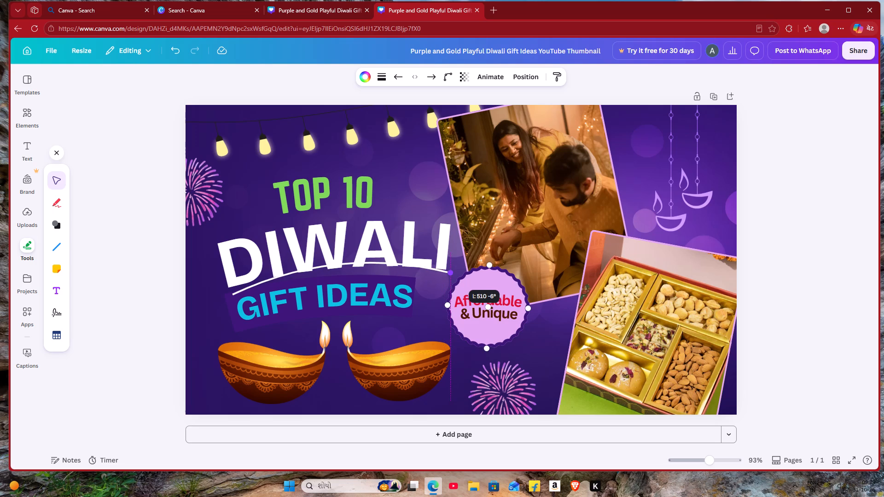
drag(454, 273, 453, 275)
click(453, 275)
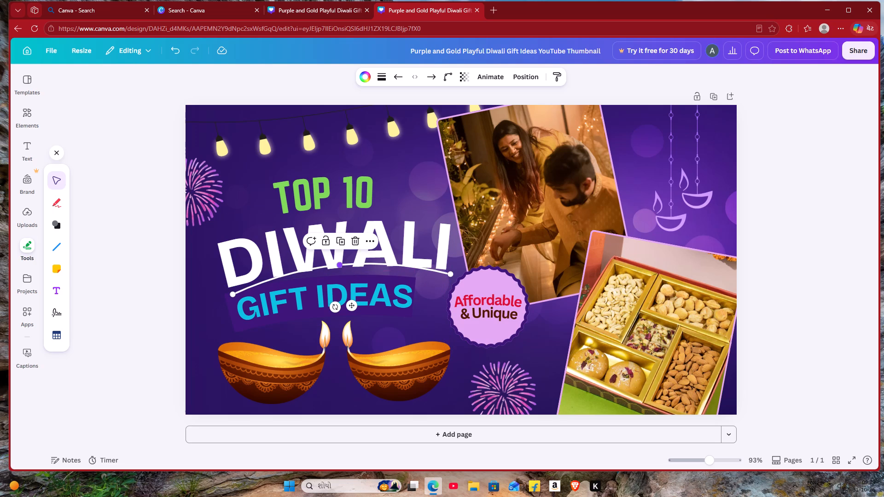
Flatten the curved line beneath DIWALI by lowering its midpoint to a gentler arc clear of the letters.
drag(340, 265, 332, 274)
click(332, 274)
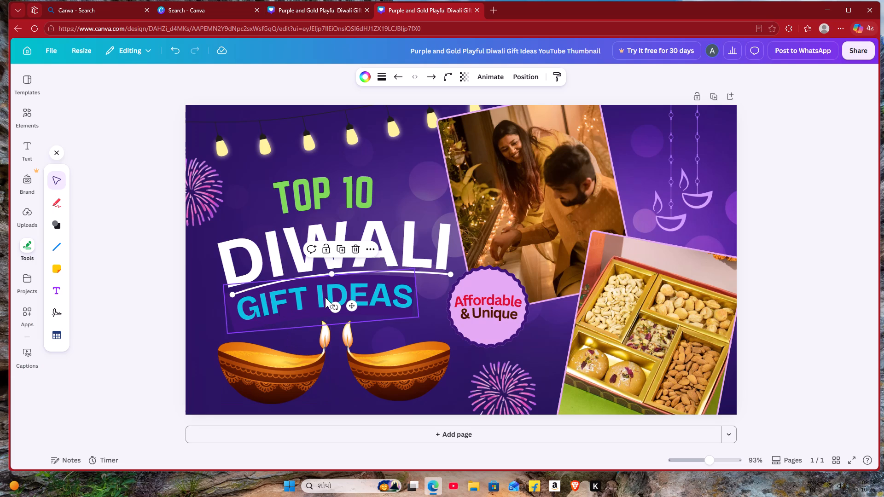
double_click(433, 324)
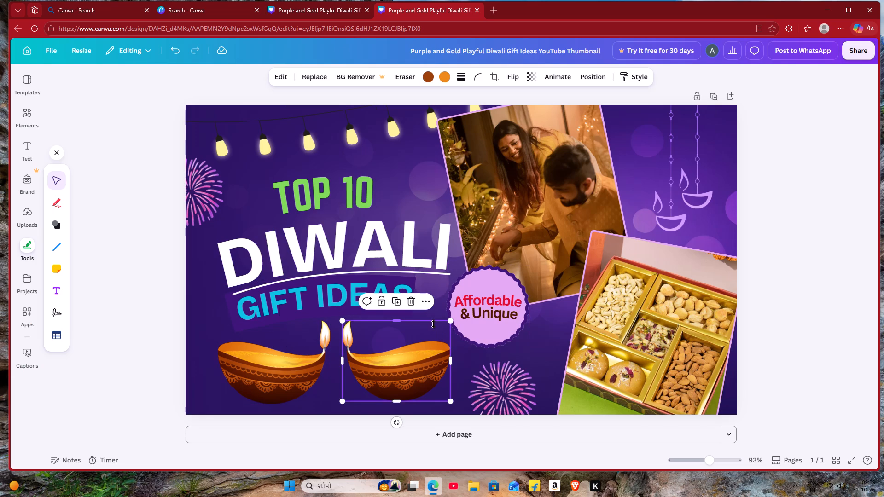
click(332, 271)
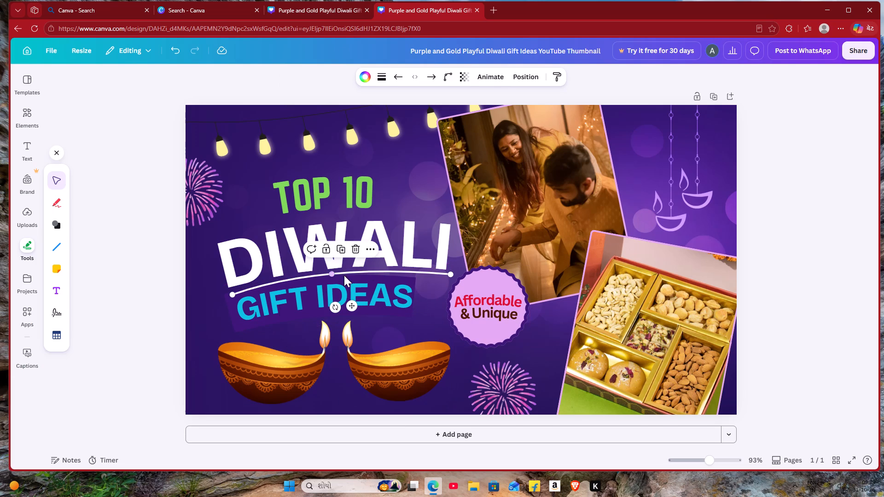
click(334, 272)
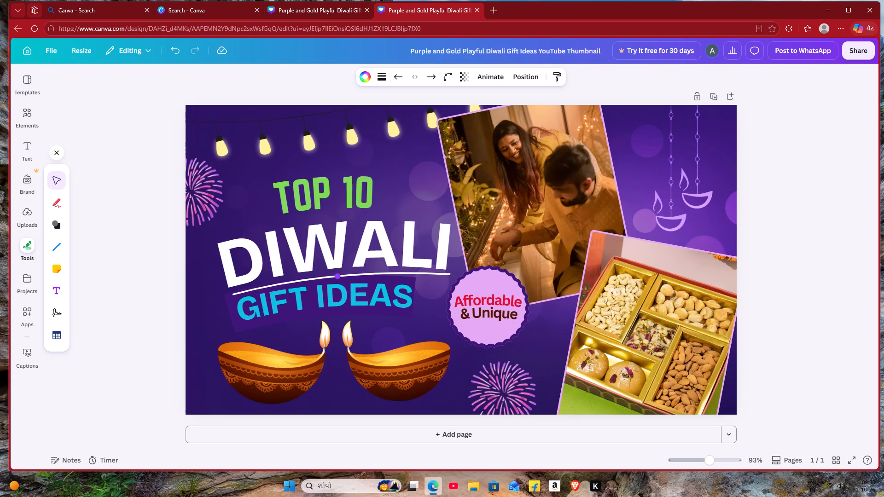
click(337, 275)
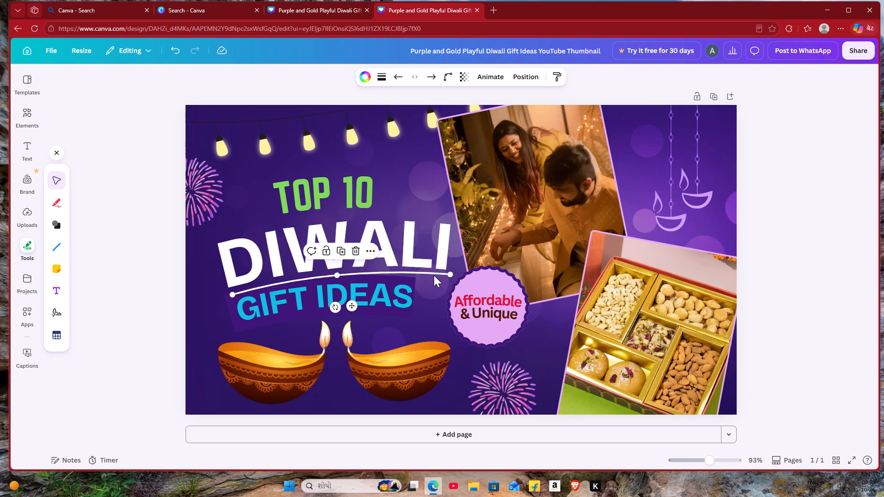
Nudge the curved line's right end slightly down beneath the final I of DIWALI.
click(446, 272)
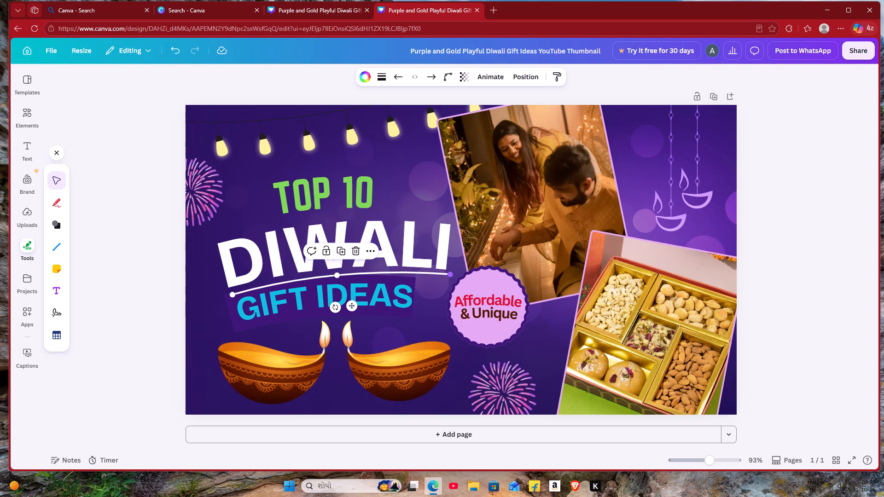
click(447, 273)
drag(447, 274, 447, 278)
click(447, 278)
click(447, 279)
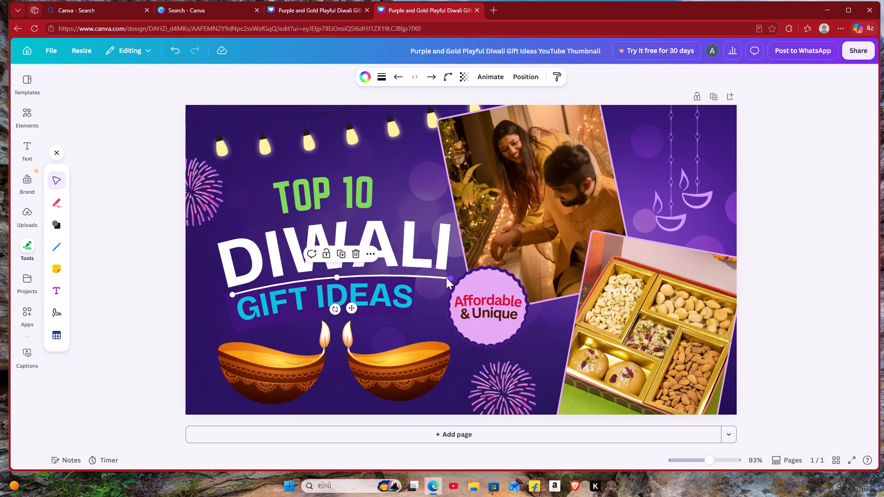
click(446, 276)
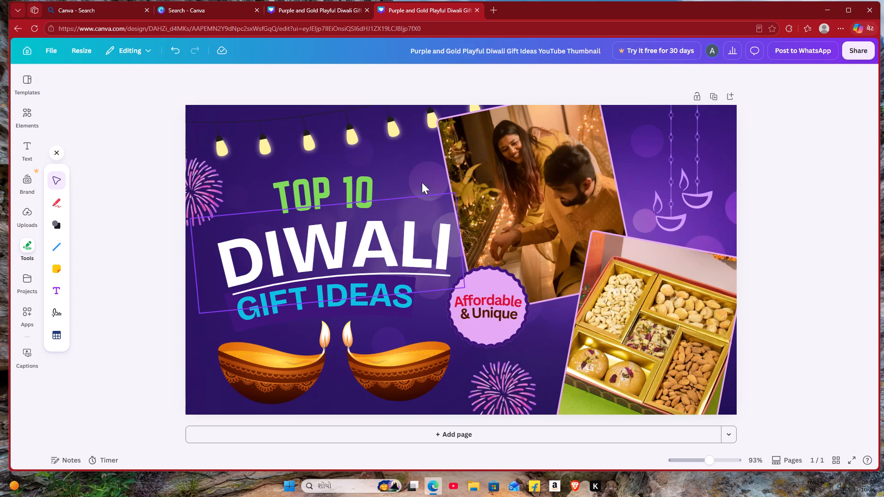
Recolour the curved line beneath DIWALI from the design's own colours to red #DF0C32.
double_click(368, 268)
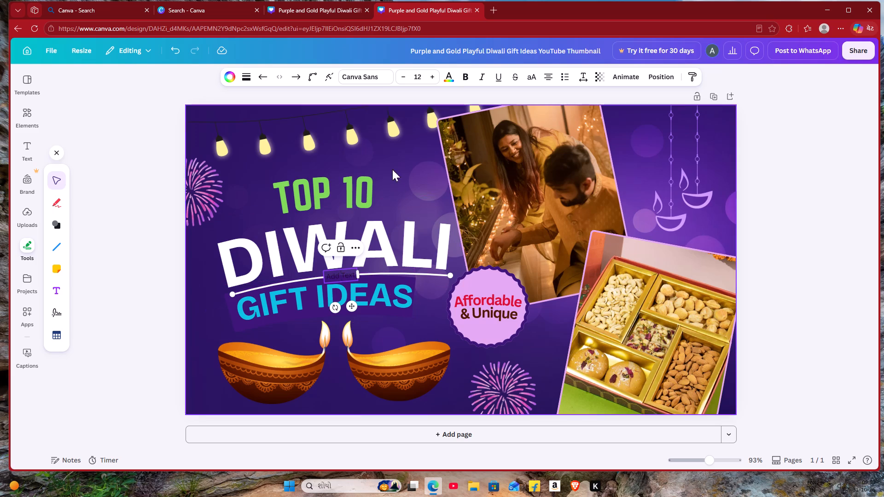
double_click(231, 78)
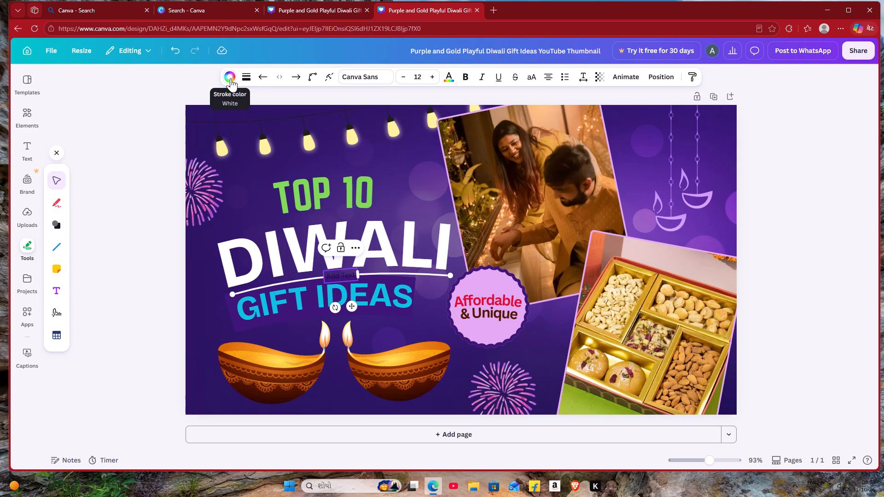
double_click(231, 78)
drag(231, 79, 236, 108)
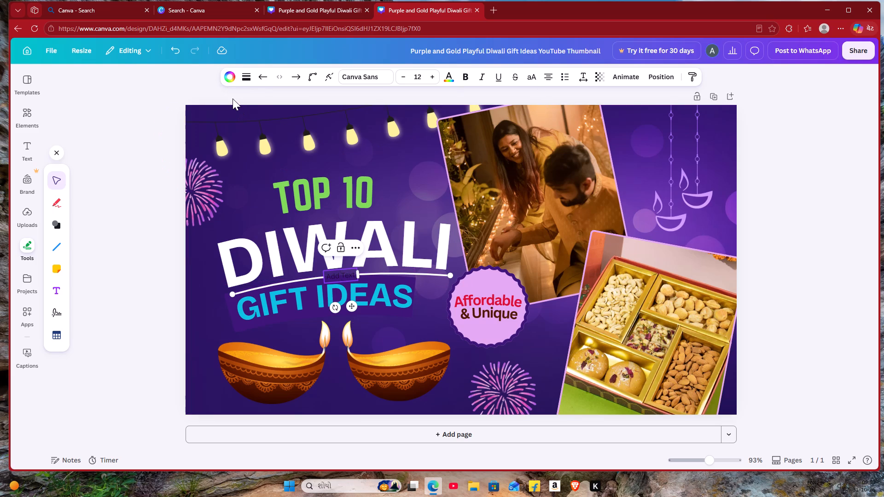
click(224, 79)
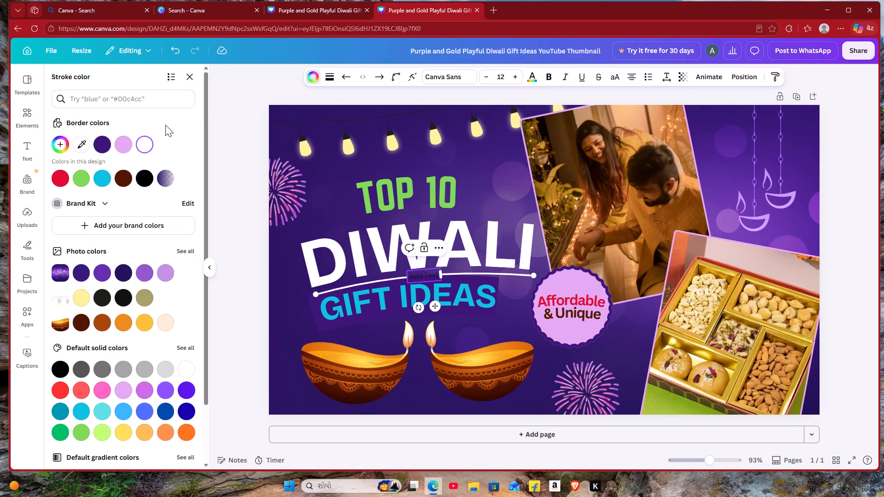
click(81, 180)
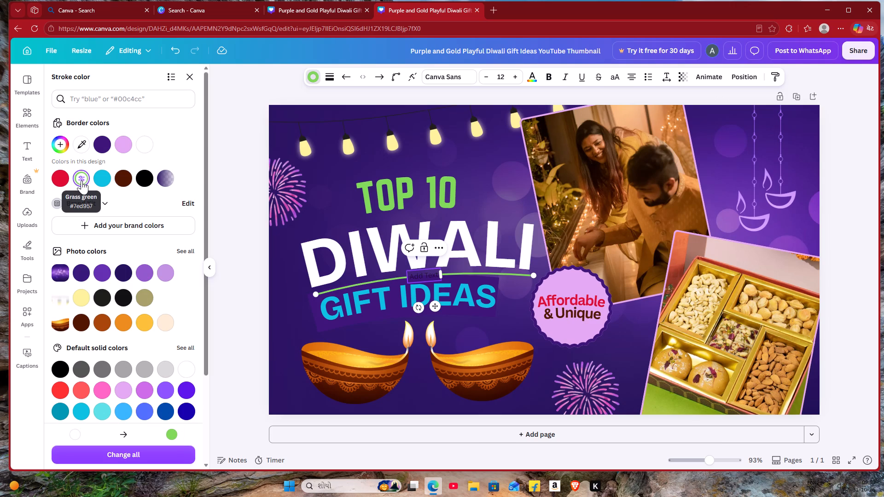
double_click(63, 176)
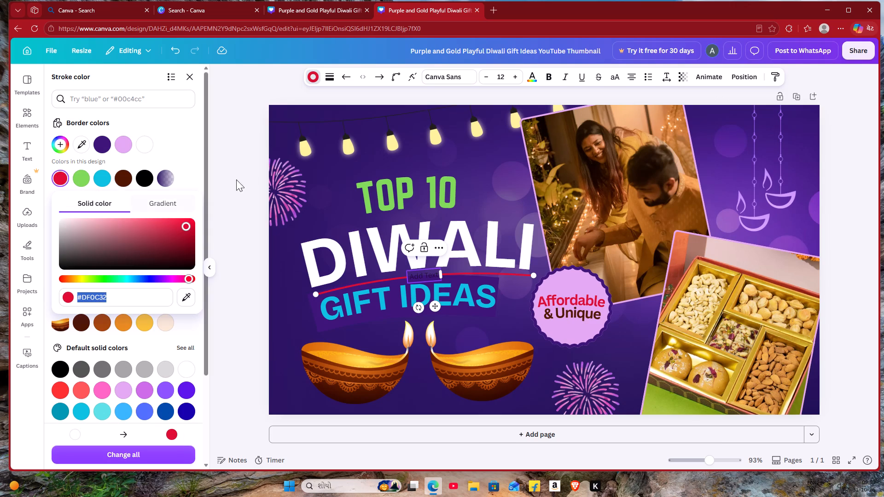
click(313, 177)
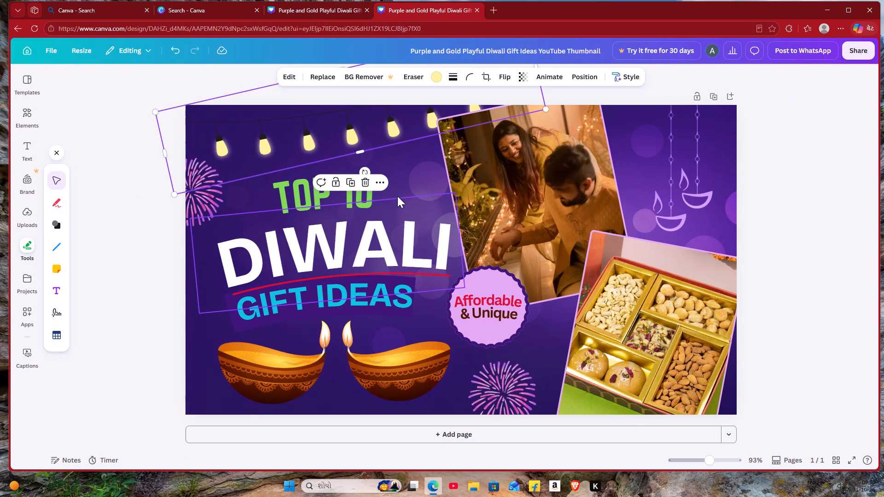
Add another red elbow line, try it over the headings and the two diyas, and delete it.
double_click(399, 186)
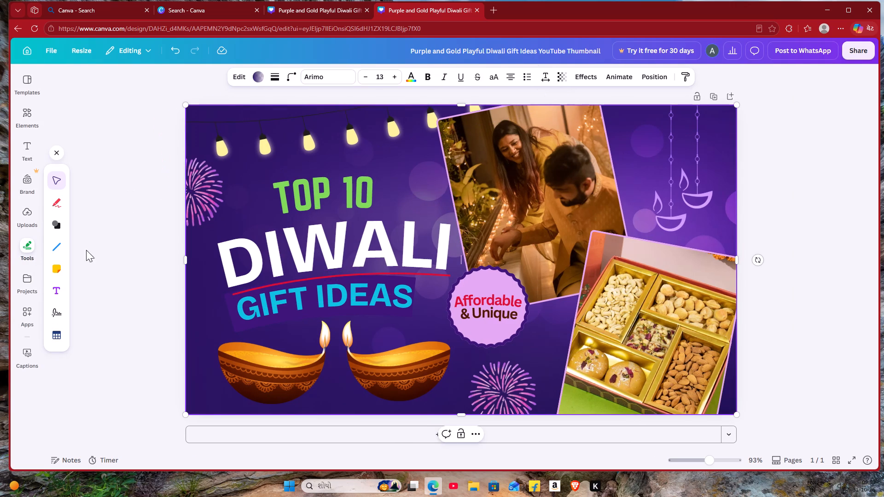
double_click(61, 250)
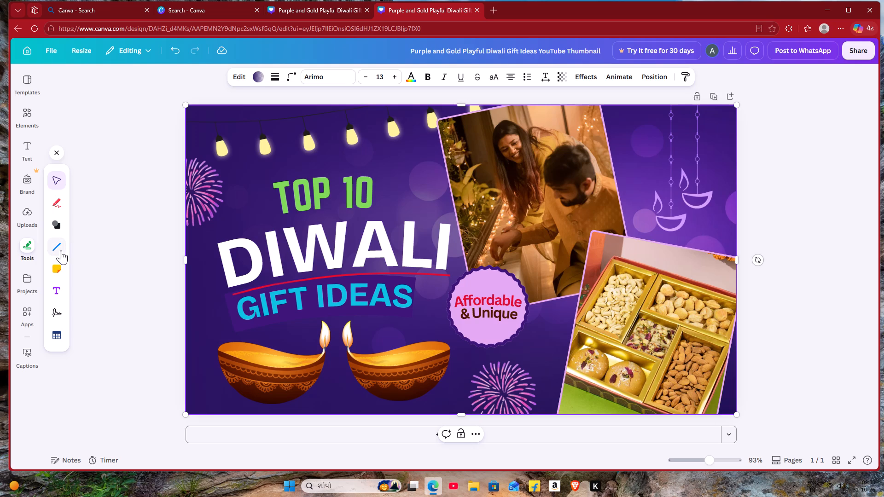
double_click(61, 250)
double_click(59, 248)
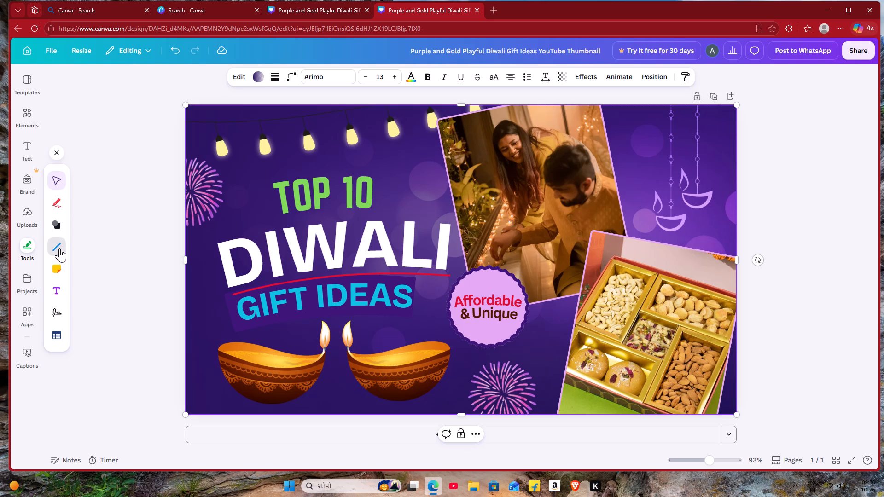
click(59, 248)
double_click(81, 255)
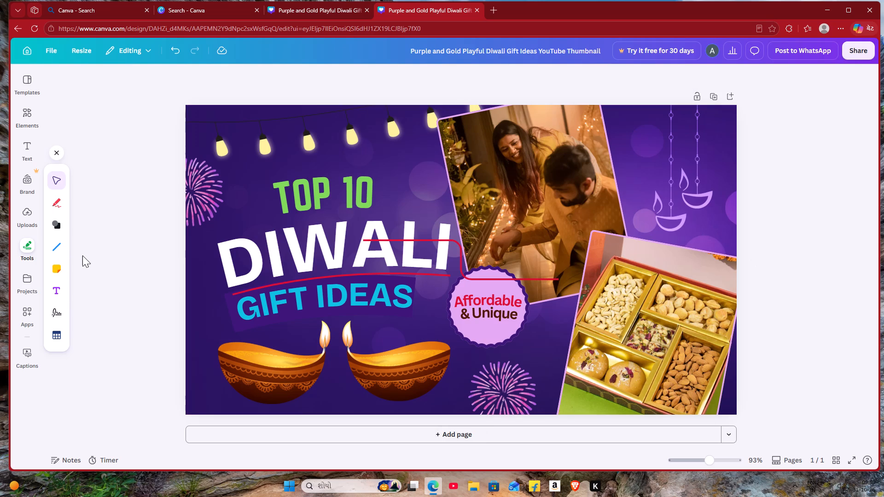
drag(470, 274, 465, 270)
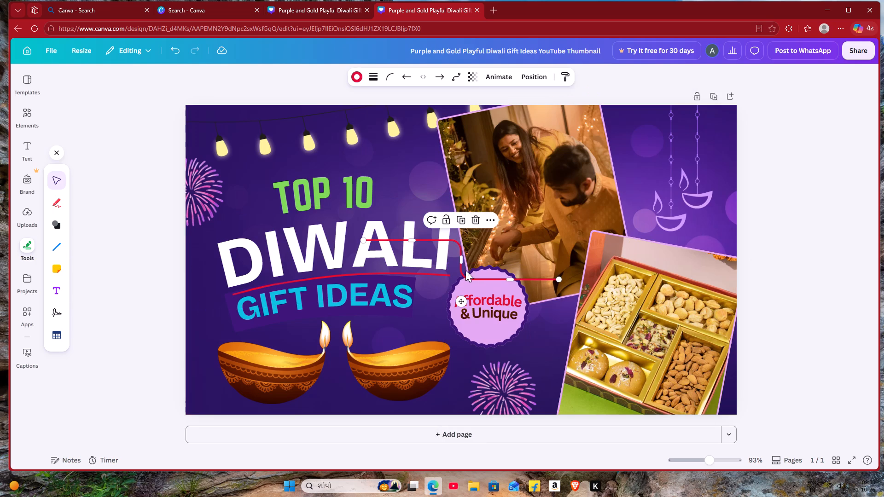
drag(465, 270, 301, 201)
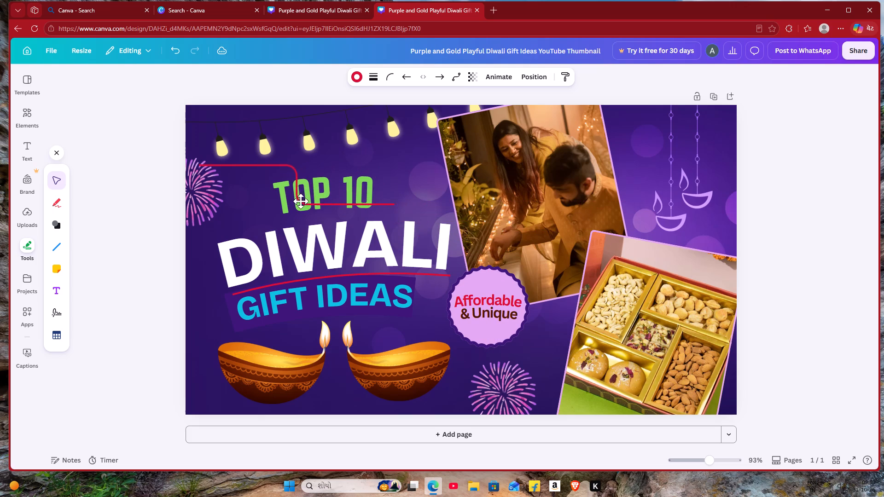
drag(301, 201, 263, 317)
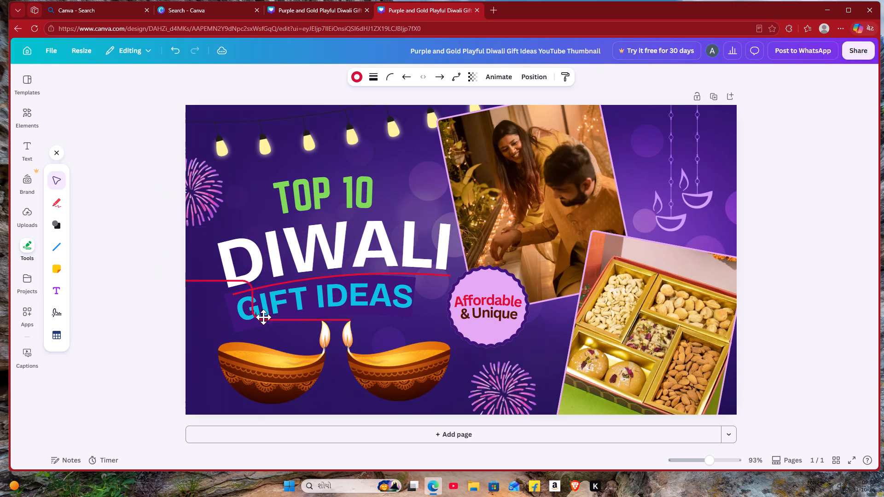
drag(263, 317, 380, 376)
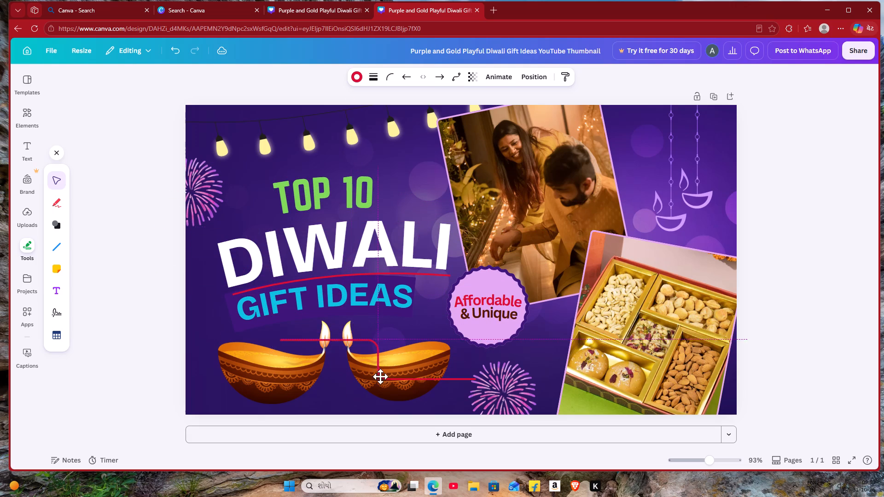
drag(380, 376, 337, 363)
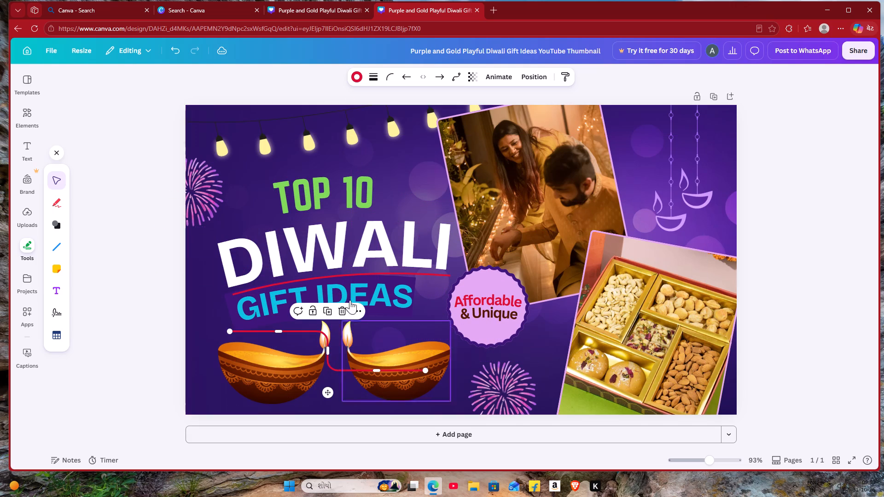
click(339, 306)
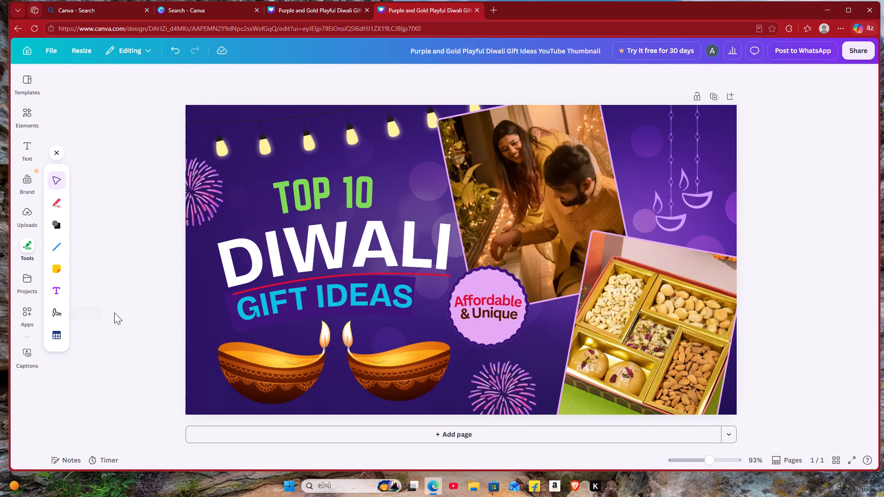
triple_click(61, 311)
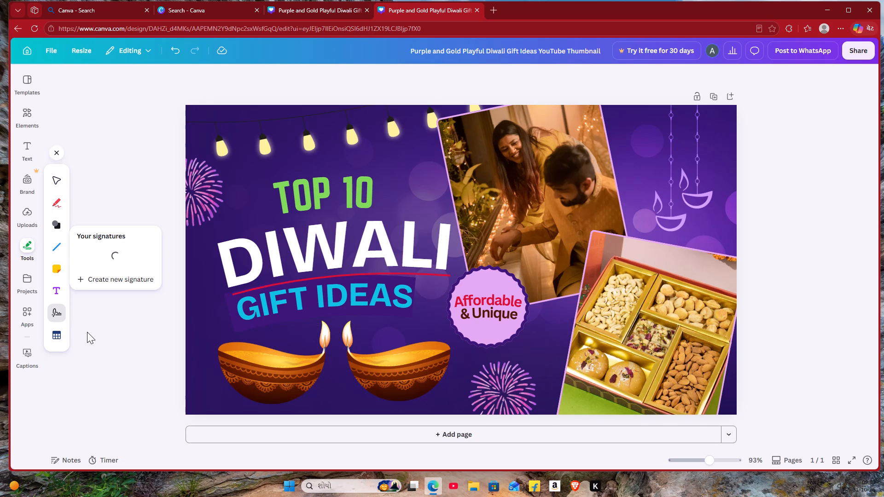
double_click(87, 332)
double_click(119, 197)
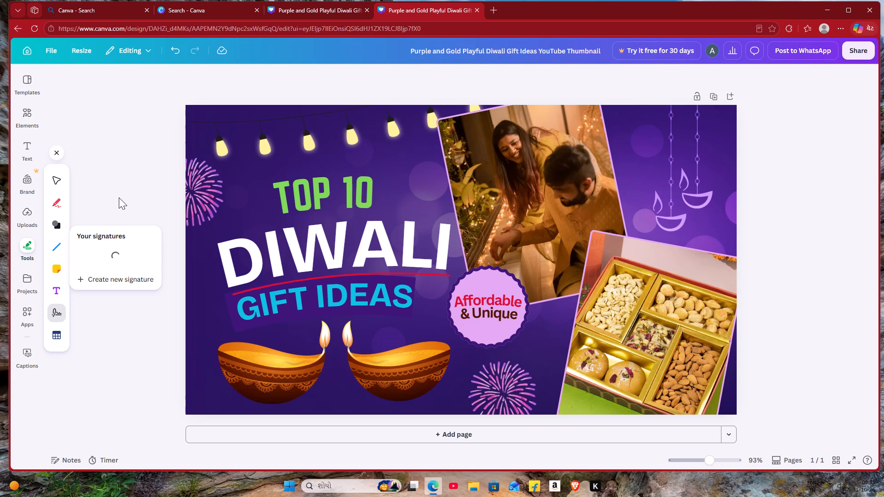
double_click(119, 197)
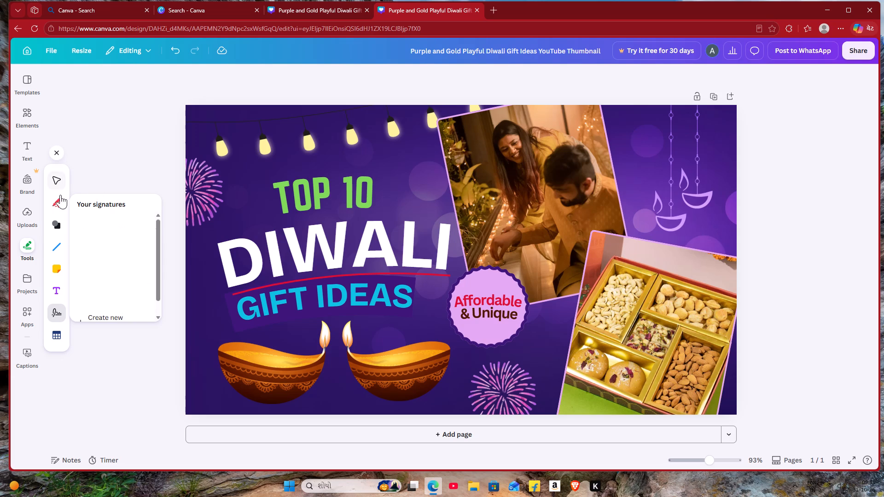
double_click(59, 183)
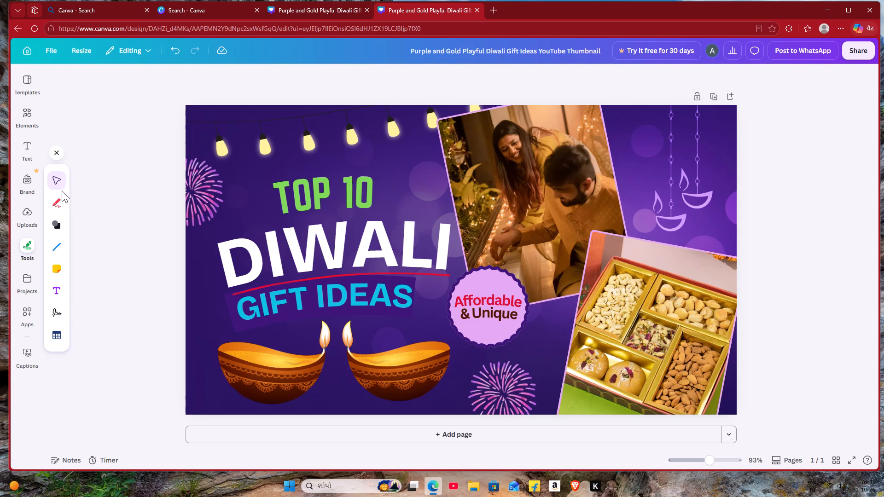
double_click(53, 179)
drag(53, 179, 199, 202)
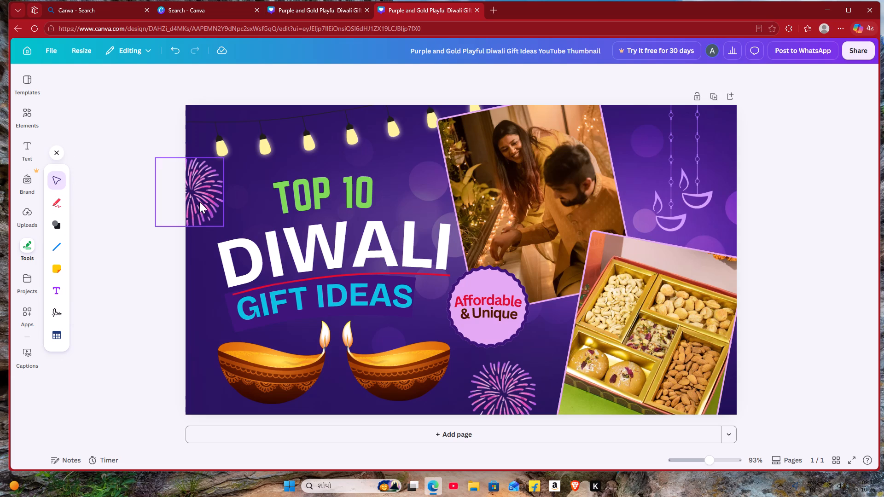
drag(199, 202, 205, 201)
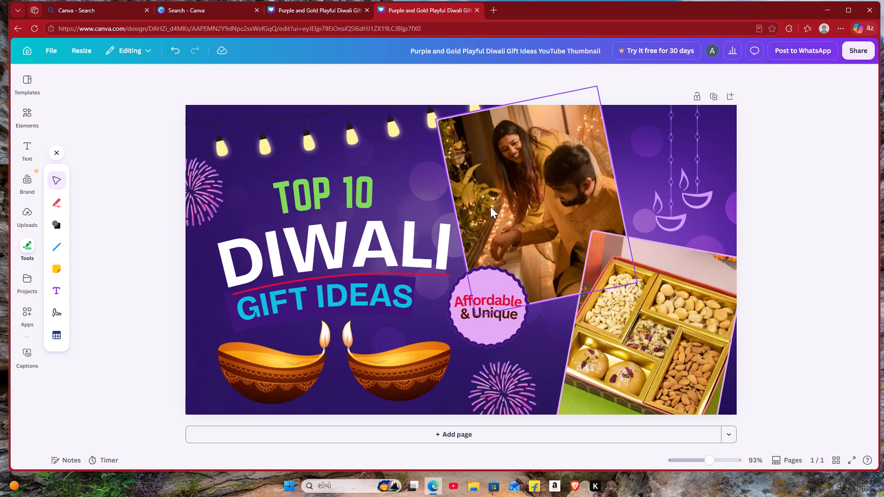
Move the couple photo slightly up and to the right, opening a gap beside the DIWALI heading.
drag(490, 207, 482, 207)
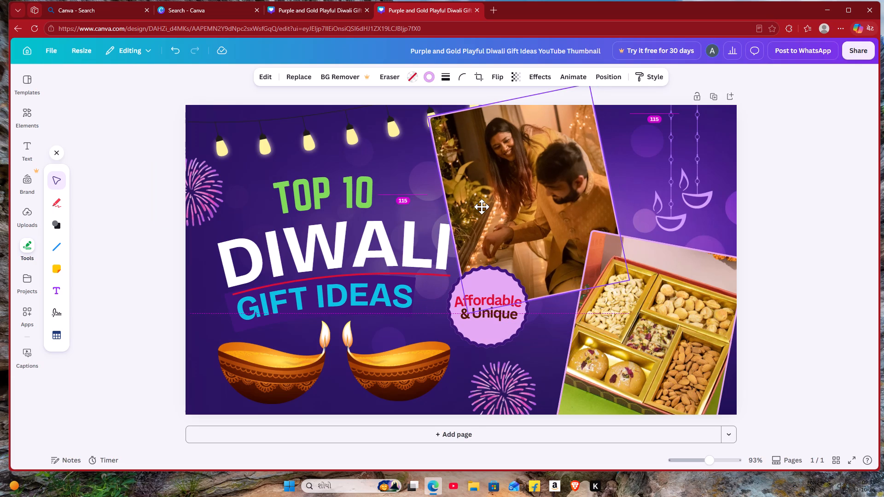
drag(482, 207, 489, 201)
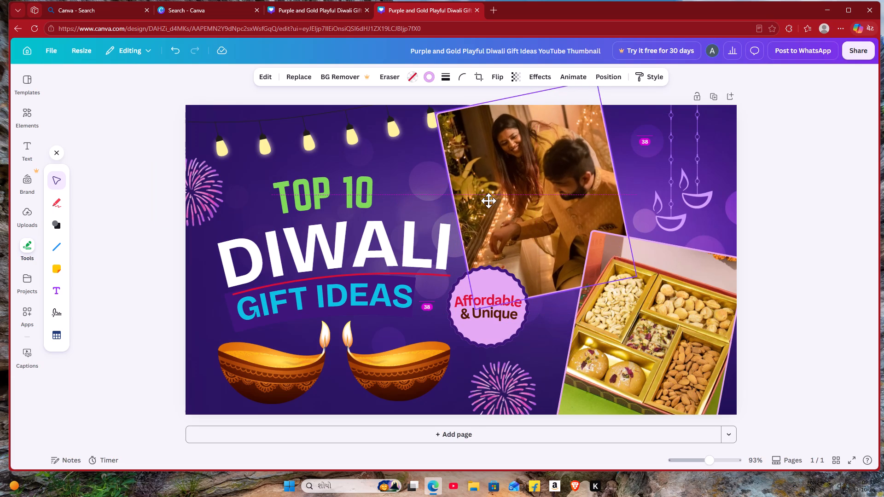
drag(489, 201, 506, 198)
click(506, 198)
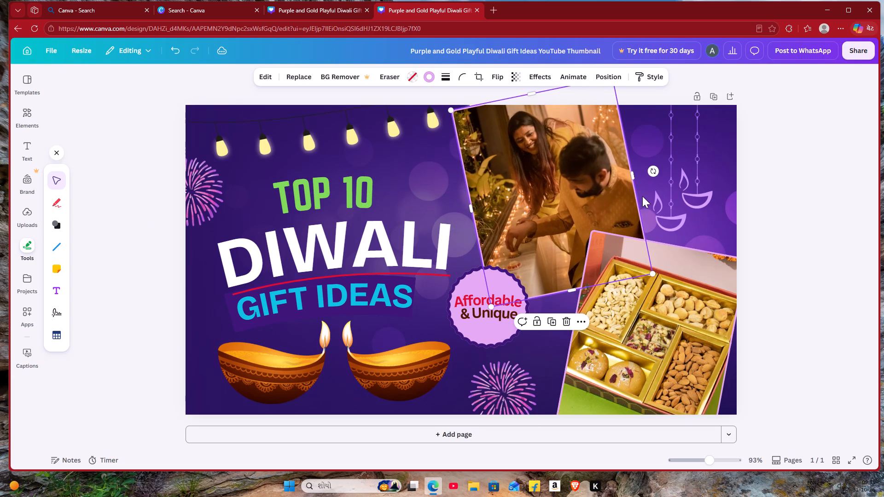
Shift the left-hand hanging diya ornament slightly left, away from its neighbour and towards the couple photo.
drag(671, 197, 666, 196)
click(666, 196)
Move the string of lights to the right so it begins just inside the page's left edge.
drag(373, 141, 380, 146)
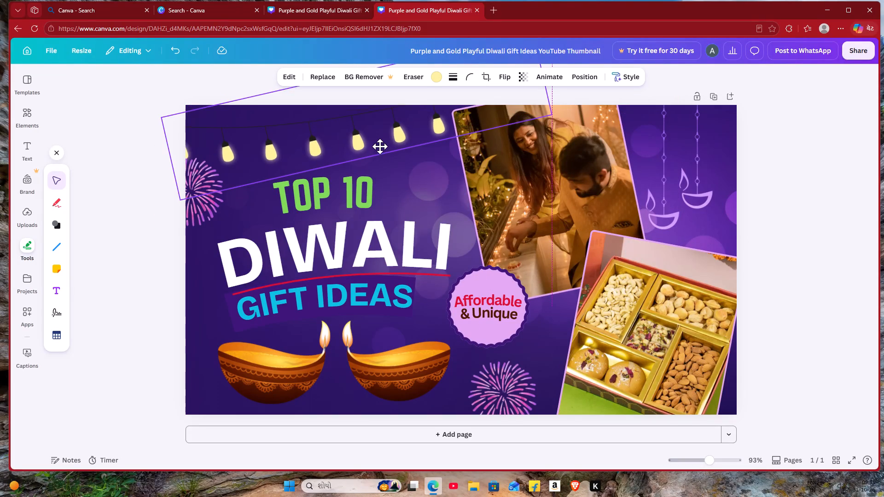
drag(380, 146, 406, 143)
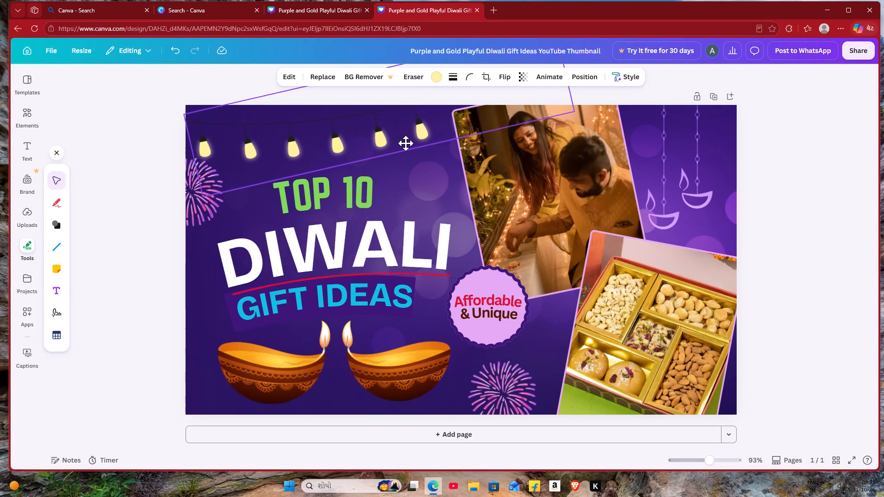
drag(406, 143, 410, 142)
click(410, 142)
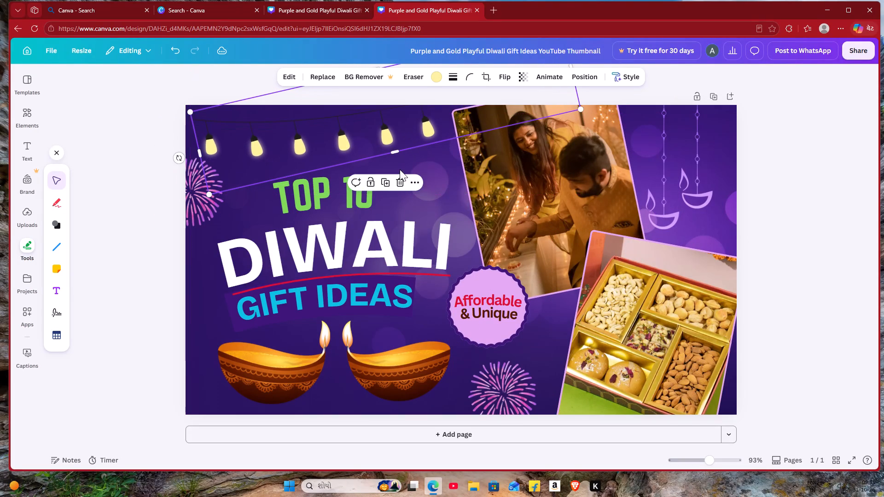
Shrink the right diya below GIFT IDEAS proportionally and reposition it slightly lower, beside the lower firework.
drag(402, 366, 401, 362)
click(401, 362)
click(421, 374)
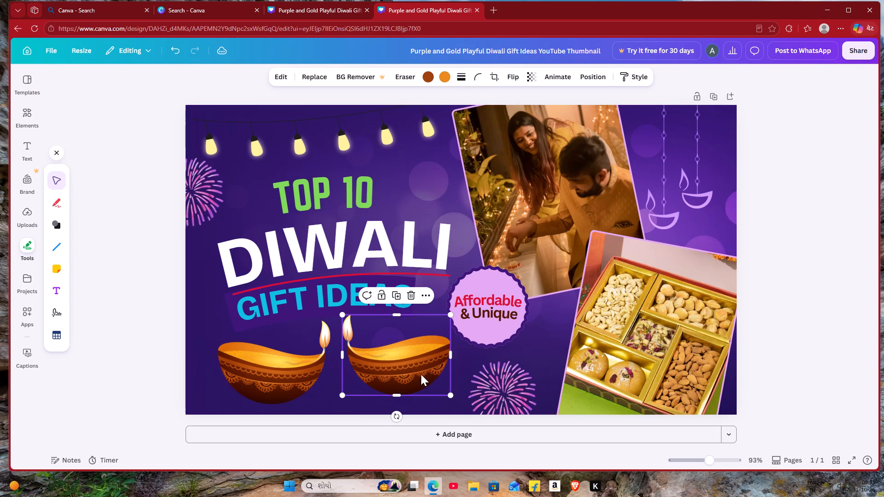
drag(454, 396, 442, 392)
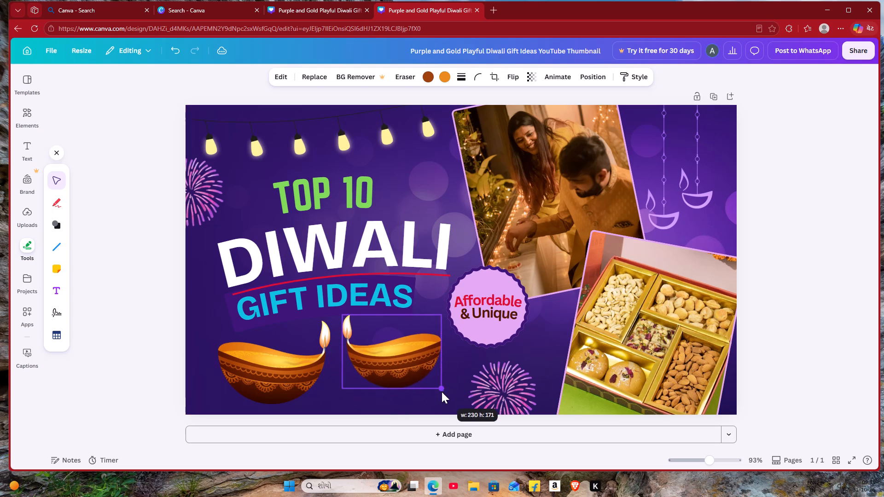
drag(442, 392, 426, 380)
drag(387, 352, 399, 369)
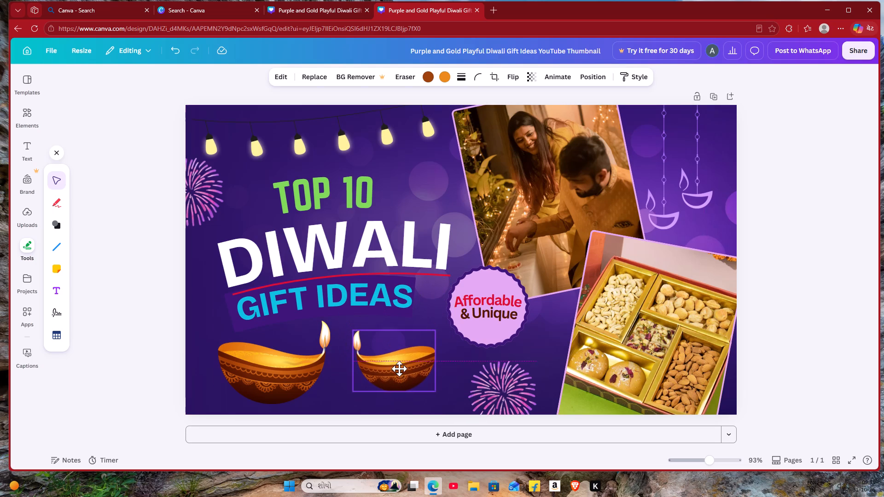
drag(399, 369, 401, 373)
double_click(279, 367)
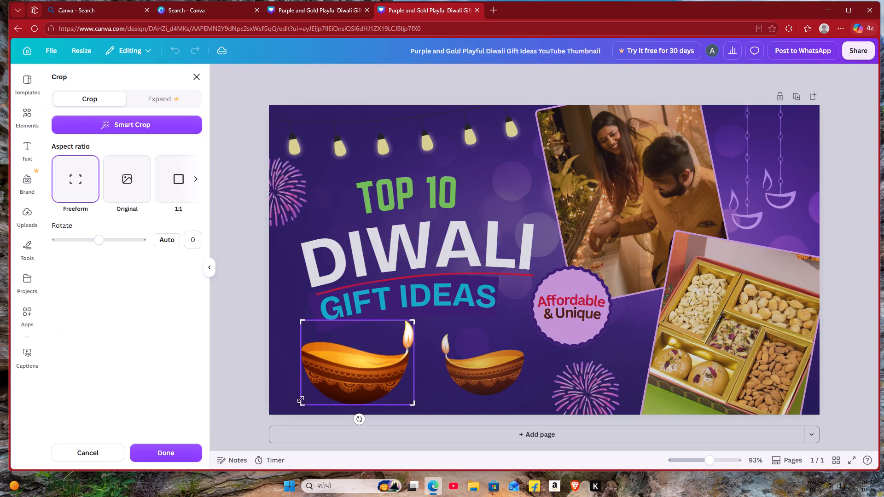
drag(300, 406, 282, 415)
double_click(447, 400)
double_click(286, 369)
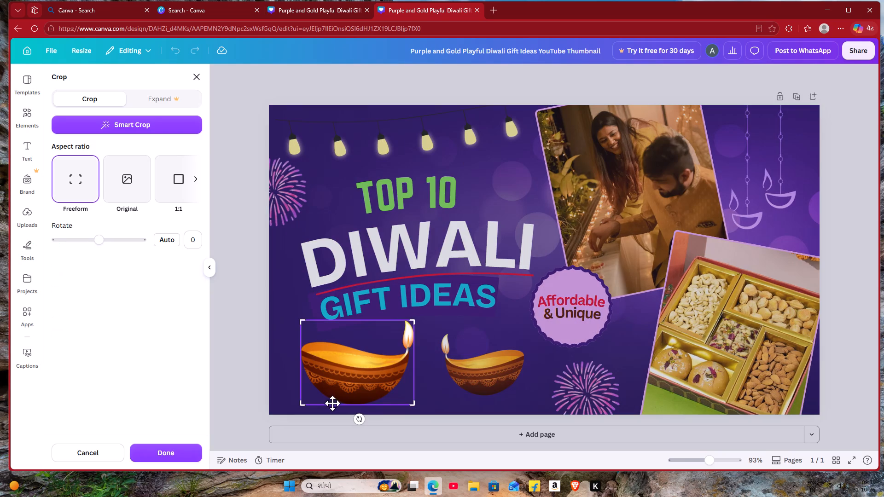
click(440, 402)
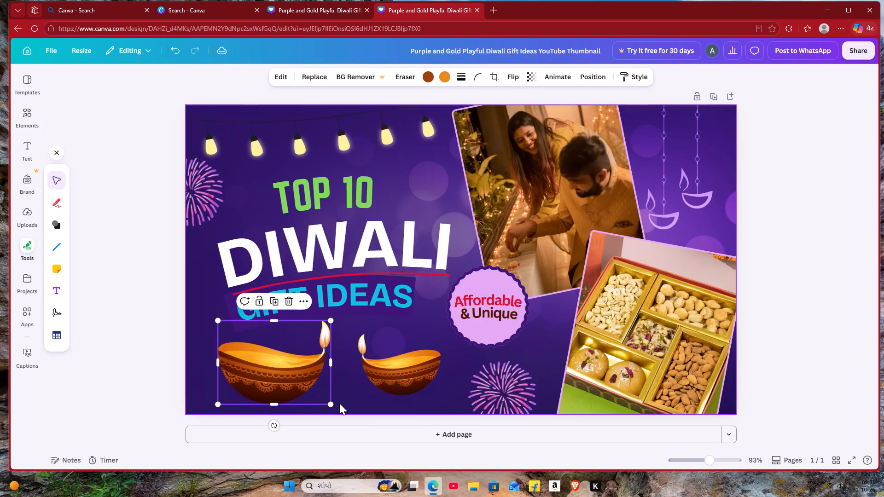
Shrink the left diya proportionally and move it down and right, closer to the right diya beneath GIFT IDEAS.
drag(331, 407, 323, 399)
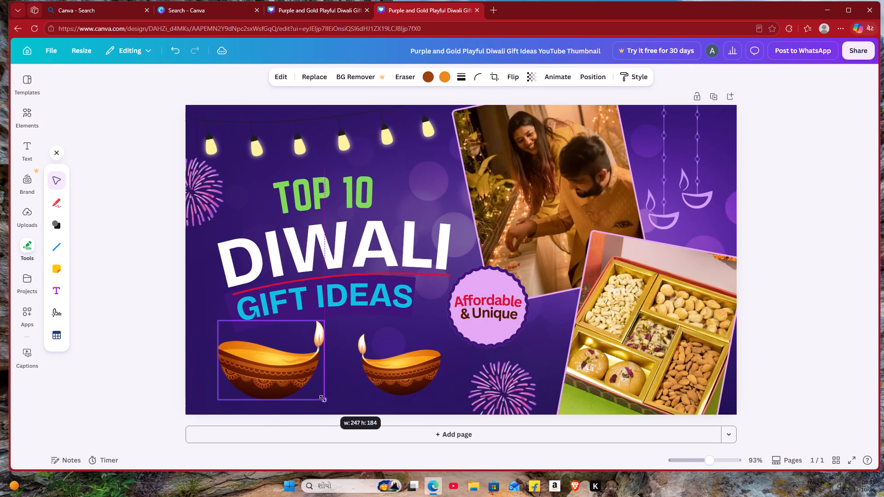
drag(323, 399, 317, 394)
drag(263, 360, 280, 372)
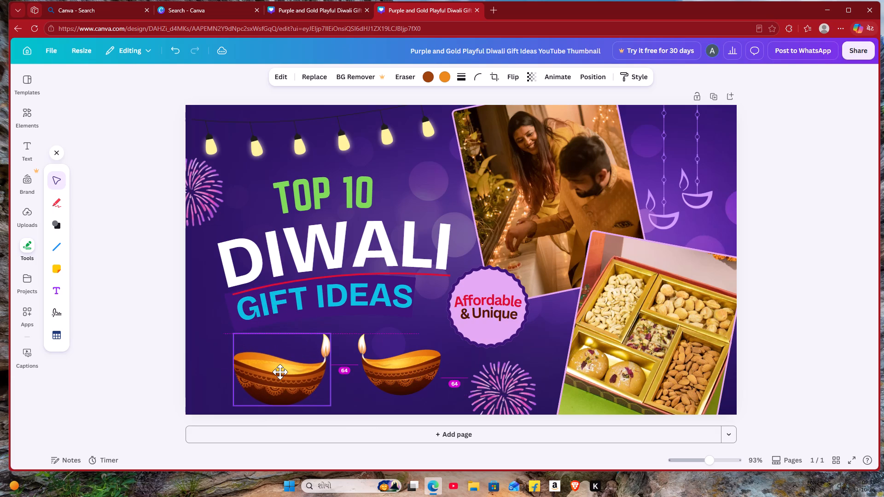
drag(280, 372, 287, 372)
click(287, 372)
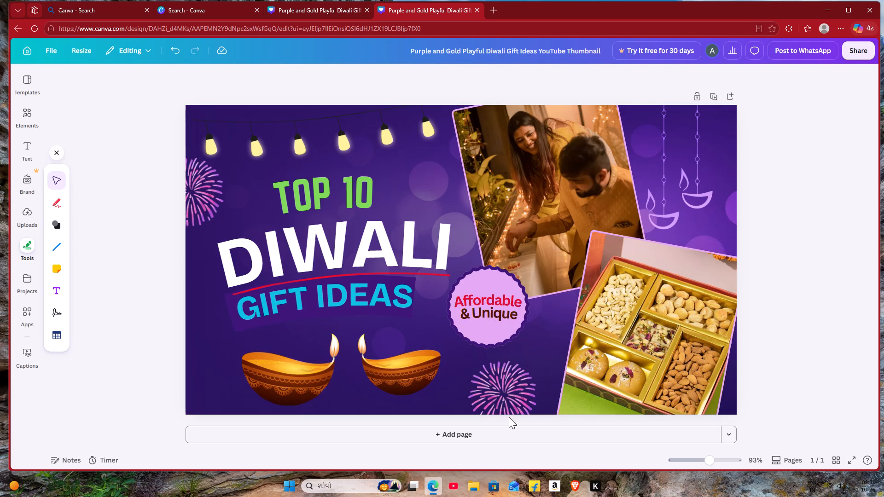
Add a blank second page to the design.
double_click(507, 430)
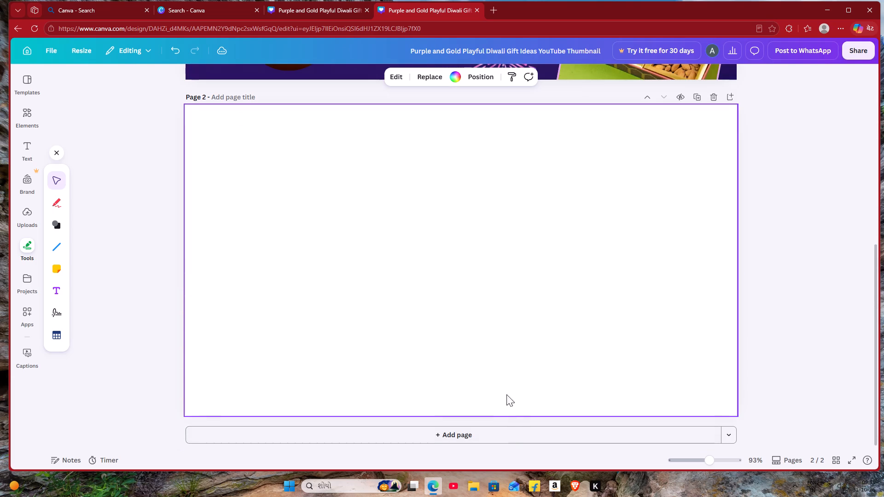
Copy the dry-fruit gift box photo from page 1 and paste it onto page 2.
scroll(427, 290, up, 2)
scroll(573, 240, up, 5)
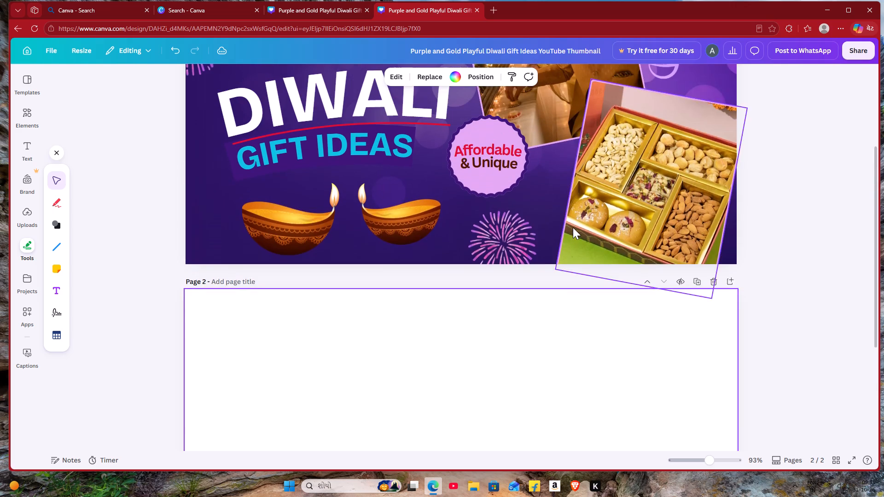
right_click(640, 281)
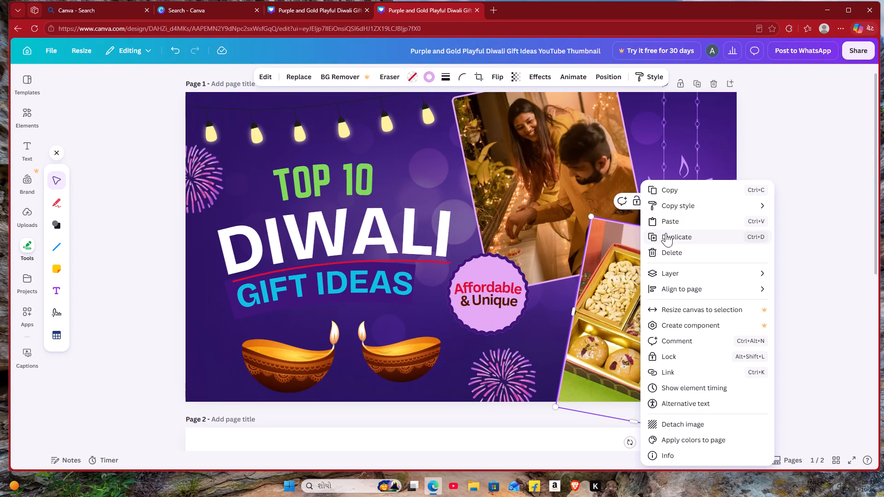
double_click(671, 208)
scroll(558, 292, down, 4)
scroll(537, 336, down, 2)
click(675, 194)
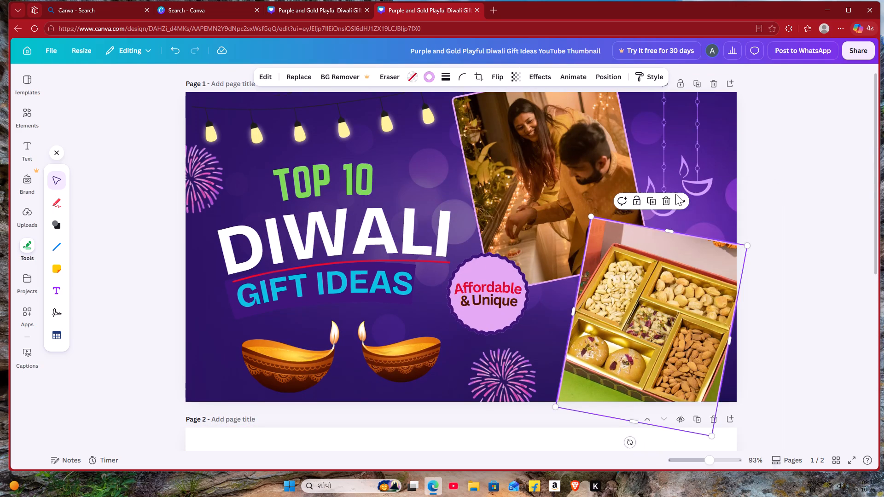
scroll(581, 306, down, 5)
right_click(616, 372)
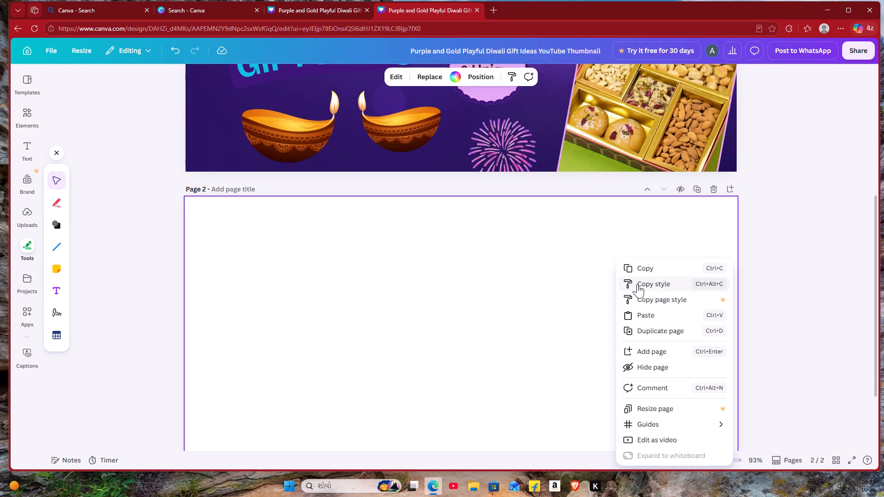
click(640, 317)
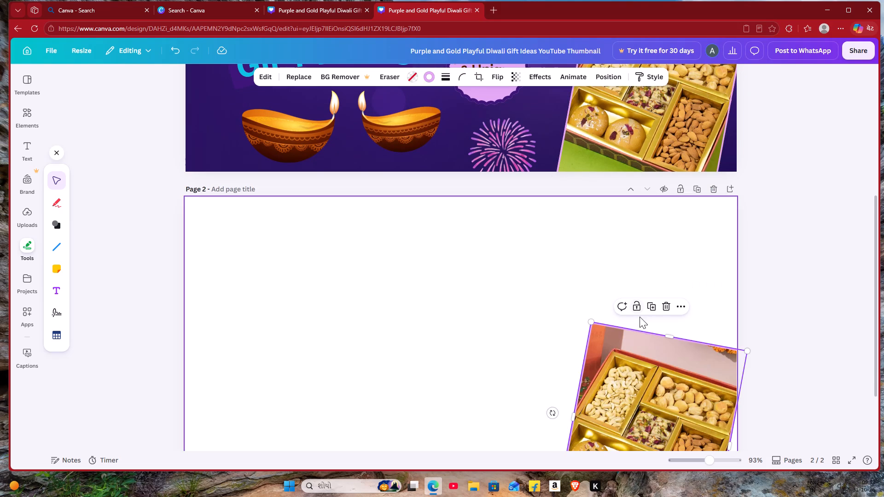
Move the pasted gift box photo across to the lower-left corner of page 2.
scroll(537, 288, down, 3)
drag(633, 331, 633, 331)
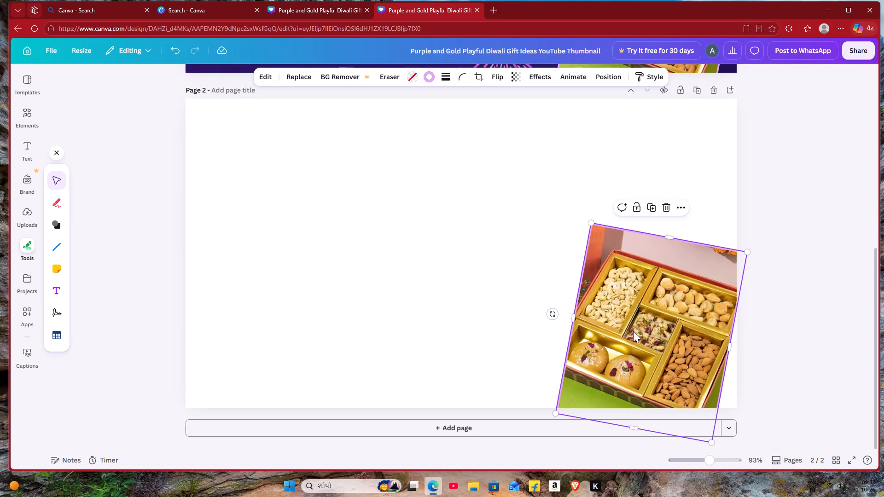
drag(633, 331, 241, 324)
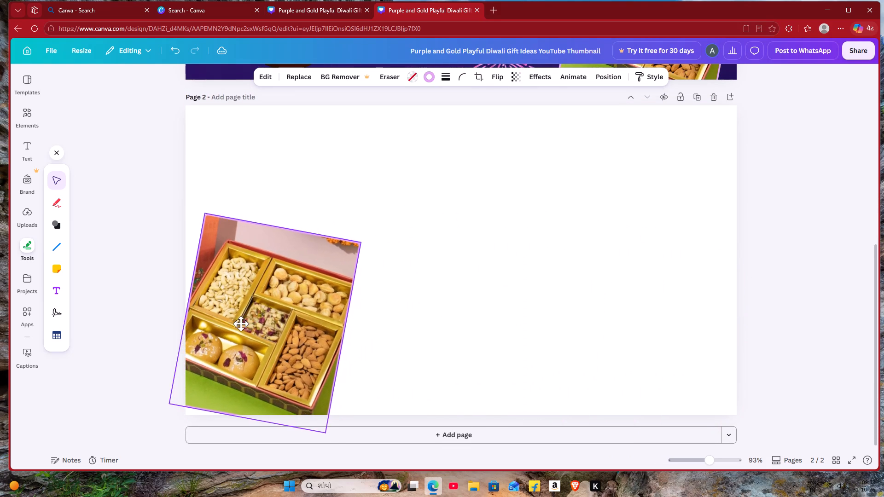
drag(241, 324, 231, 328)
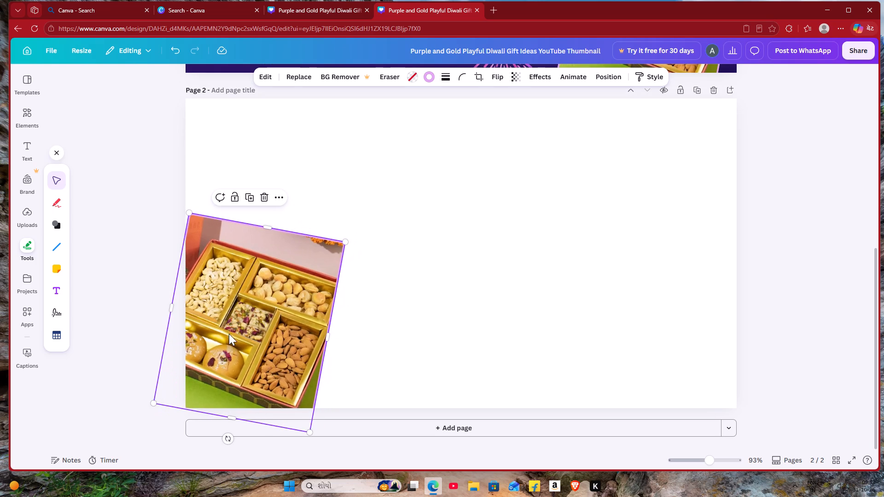
Copy the photo of the couple from page 1 and paste it onto page 2.
scroll(390, 299, up, 5)
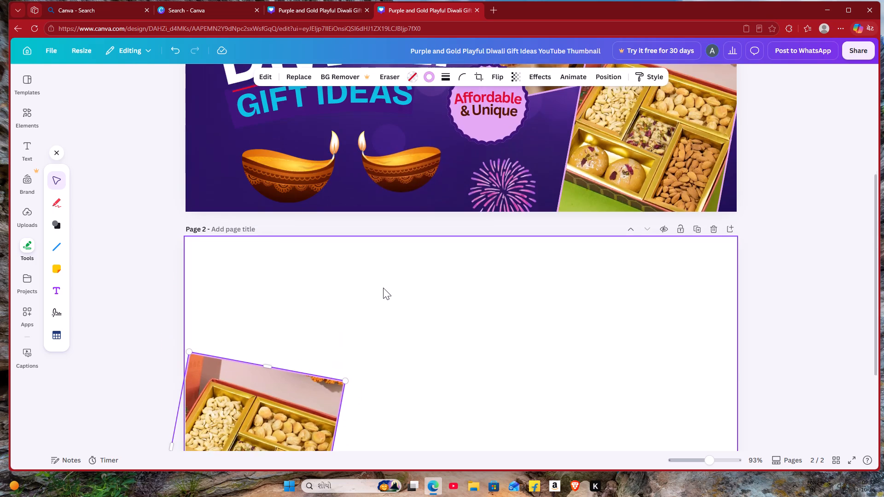
scroll(383, 288, up, 1)
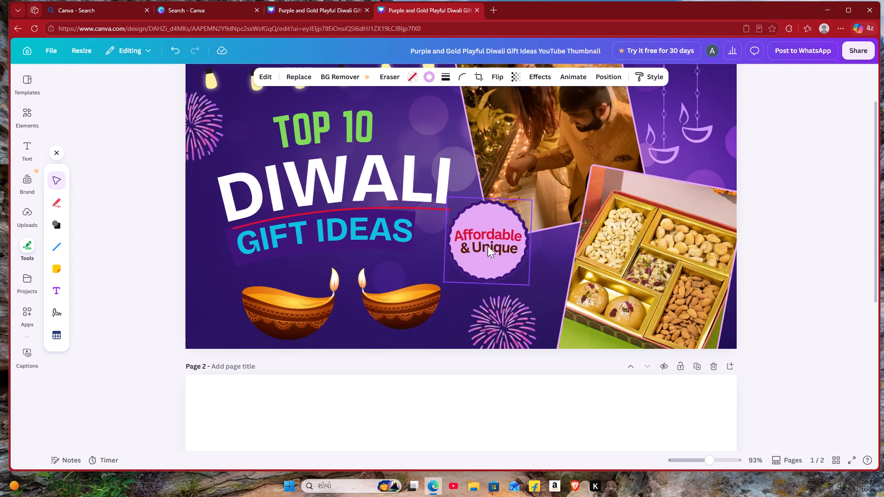
click(541, 176)
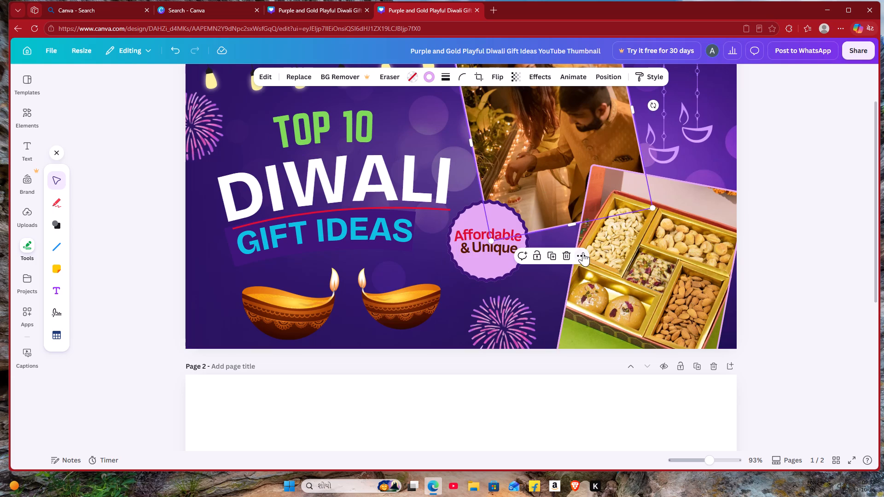
scroll(516, 150, up, 5)
scroll(544, 205, up, 2)
double_click(579, 321)
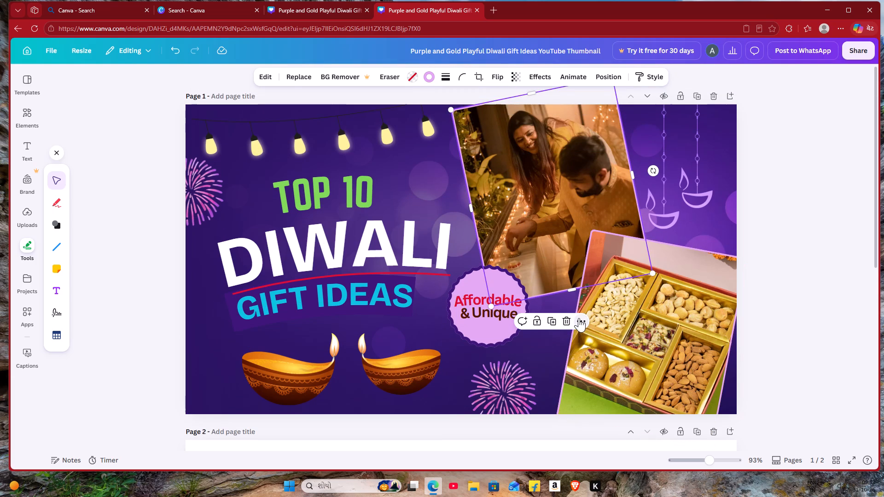
double_click(579, 319)
double_click(579, 319)
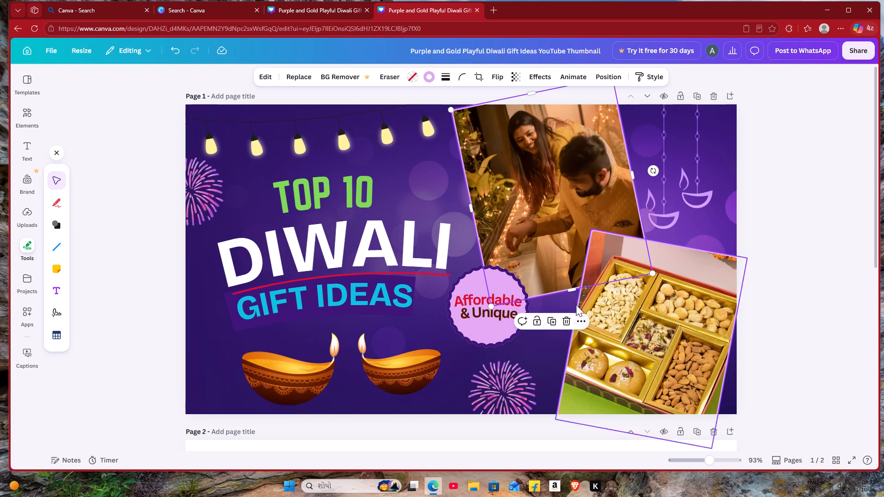
click(551, 243)
right_click(550, 241)
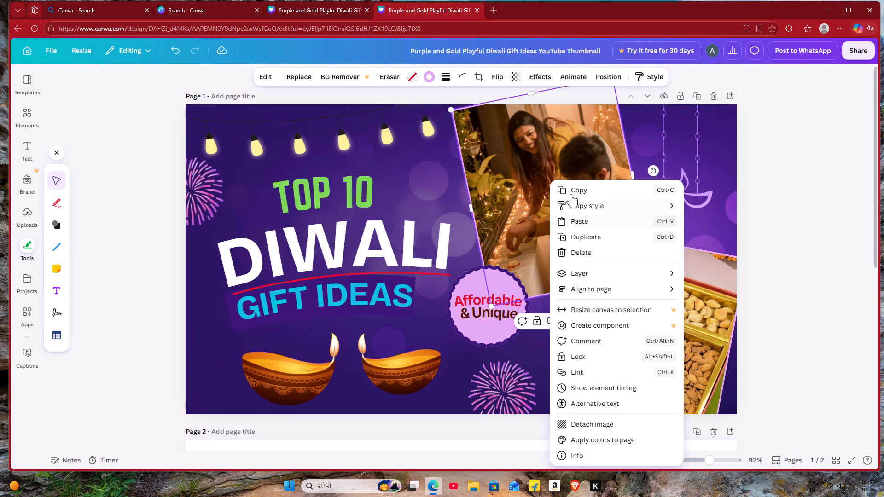
click(571, 191)
scroll(482, 246, down, 2)
scroll(425, 294, down, 3)
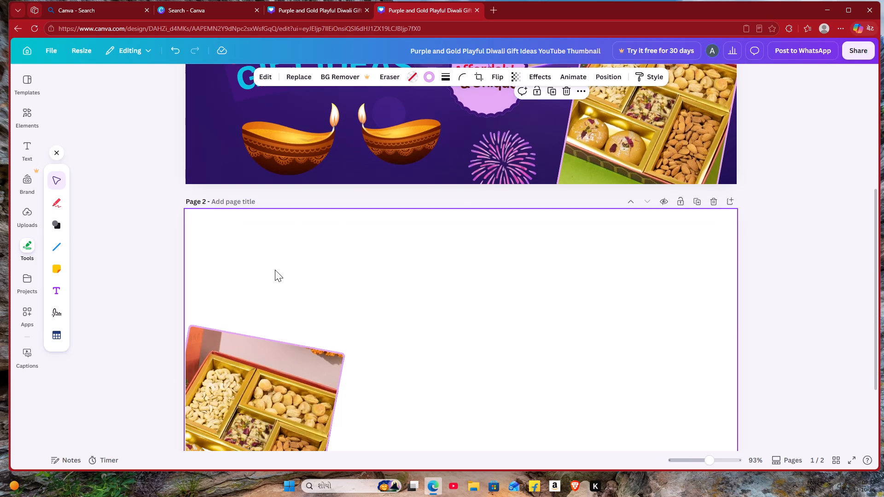
right_click(273, 258)
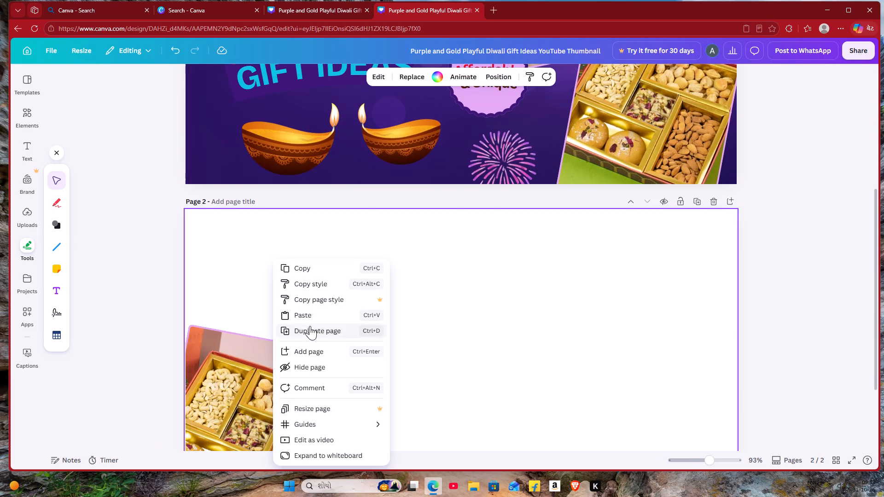
click(308, 318)
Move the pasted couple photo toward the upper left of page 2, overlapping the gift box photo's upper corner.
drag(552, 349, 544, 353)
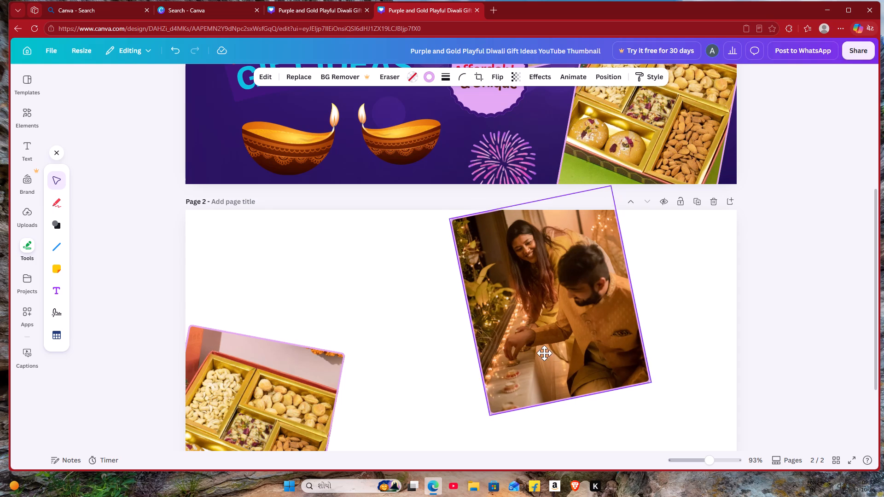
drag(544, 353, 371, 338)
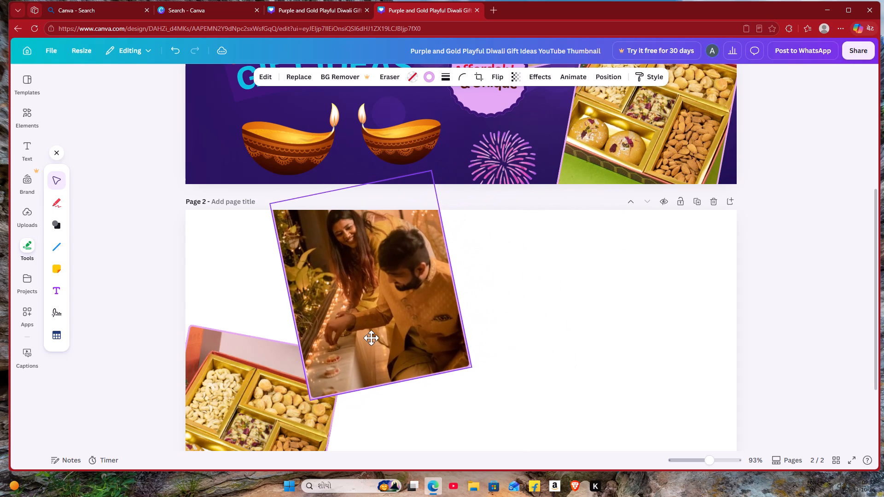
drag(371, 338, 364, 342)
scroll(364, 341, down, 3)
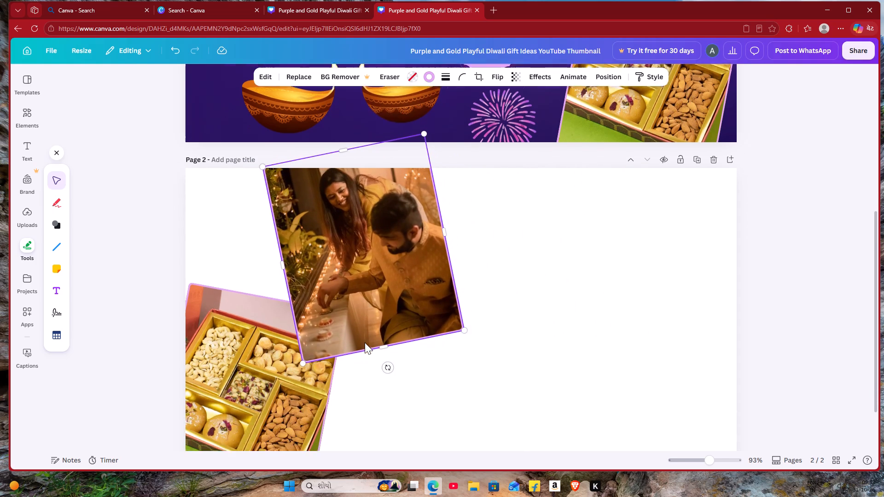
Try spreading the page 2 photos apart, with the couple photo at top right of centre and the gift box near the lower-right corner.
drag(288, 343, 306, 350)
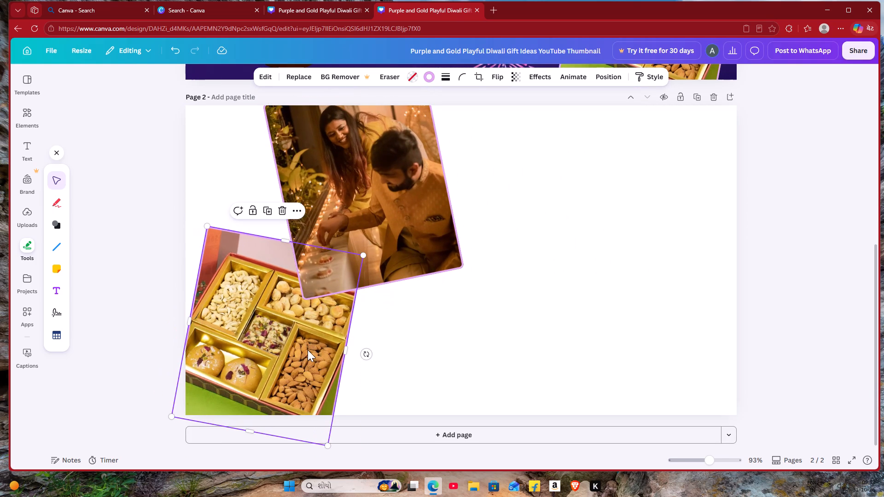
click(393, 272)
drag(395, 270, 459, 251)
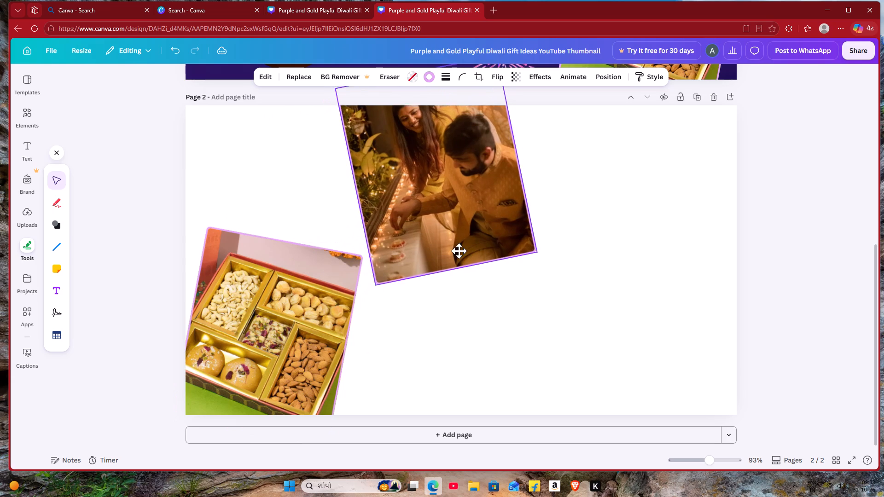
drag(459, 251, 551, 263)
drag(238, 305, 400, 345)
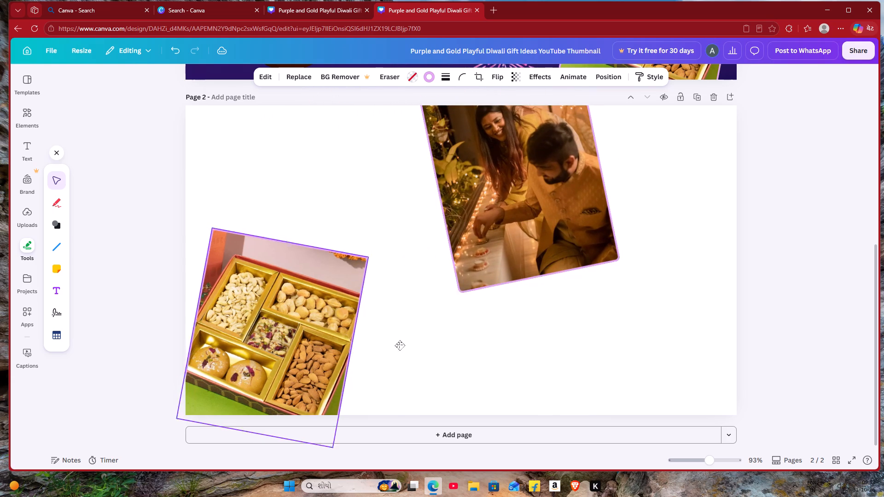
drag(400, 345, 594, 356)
Place the couple photo at the upper left of page 2 and the gift box photo below it, overlapping its lower edge.
drag(481, 259, 314, 251)
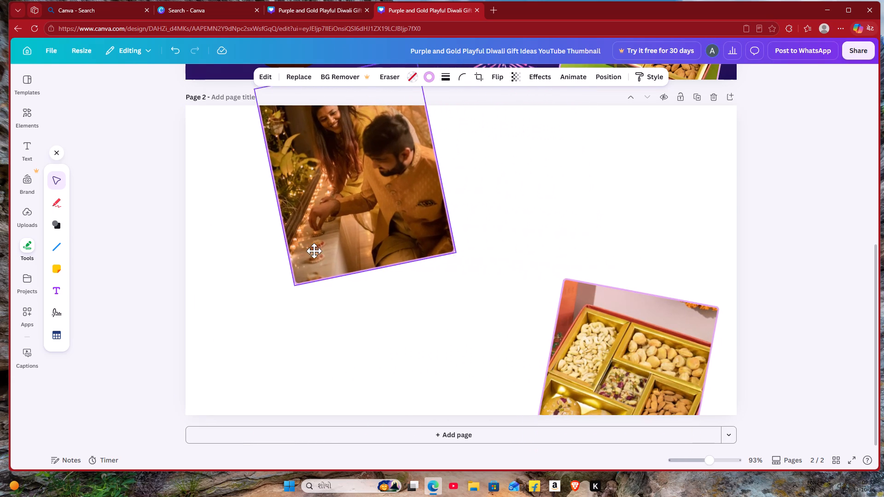
drag(314, 251, 303, 260)
drag(665, 349, 554, 331)
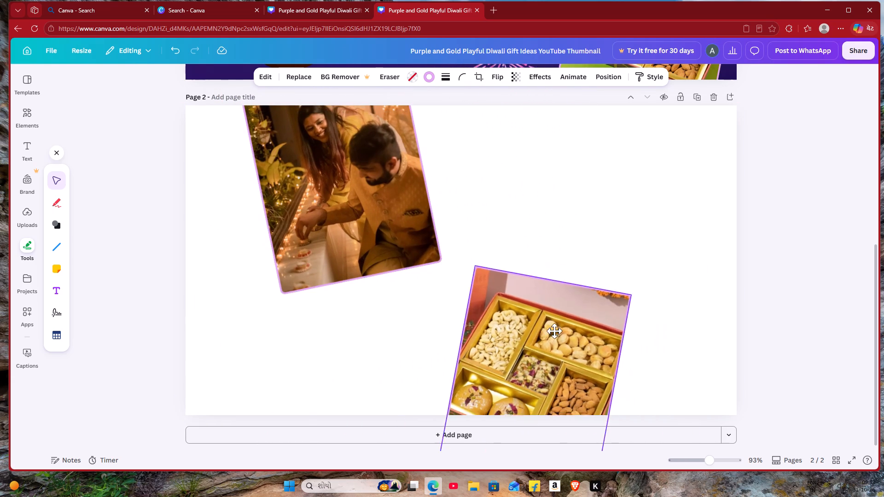
drag(554, 331, 343, 289)
Bring the gift box photo on page 2 to the front, above the couple photo.
right_click(343, 289)
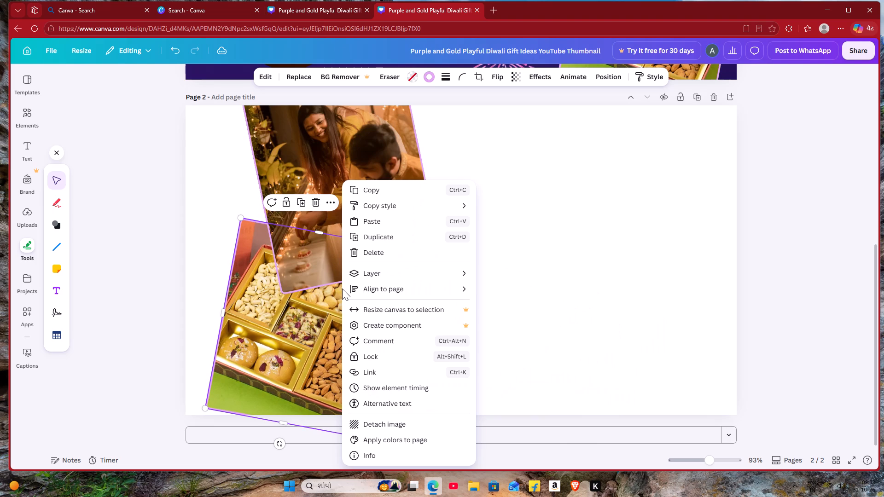
click(356, 277)
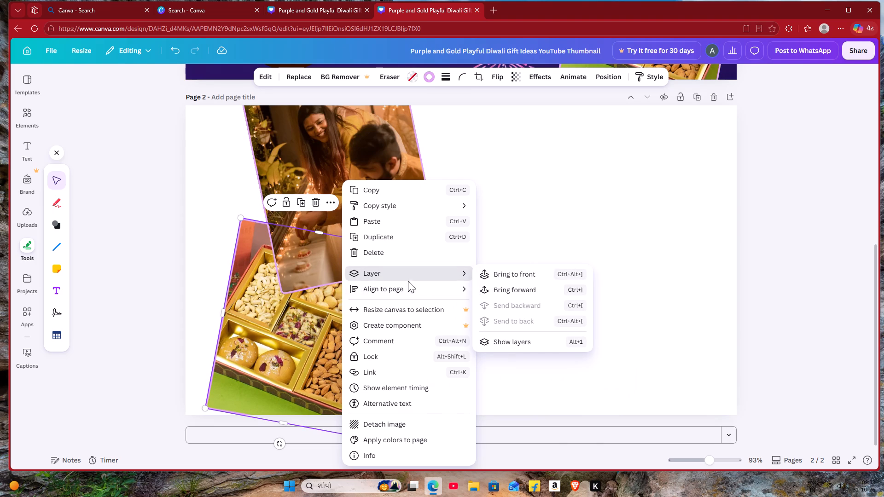
click(500, 277)
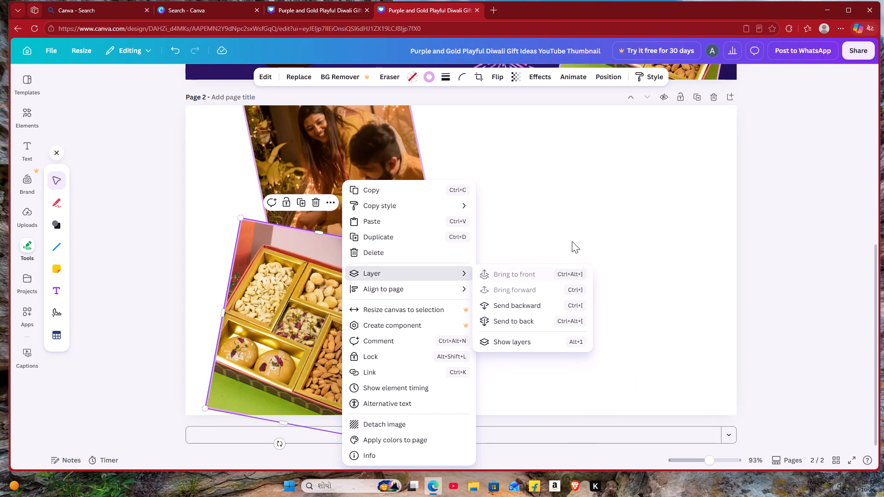
click(572, 241)
Copy the right diya below GIFT IDEAS on page 1 and paste it onto page 2.
scroll(521, 216, up, 3)
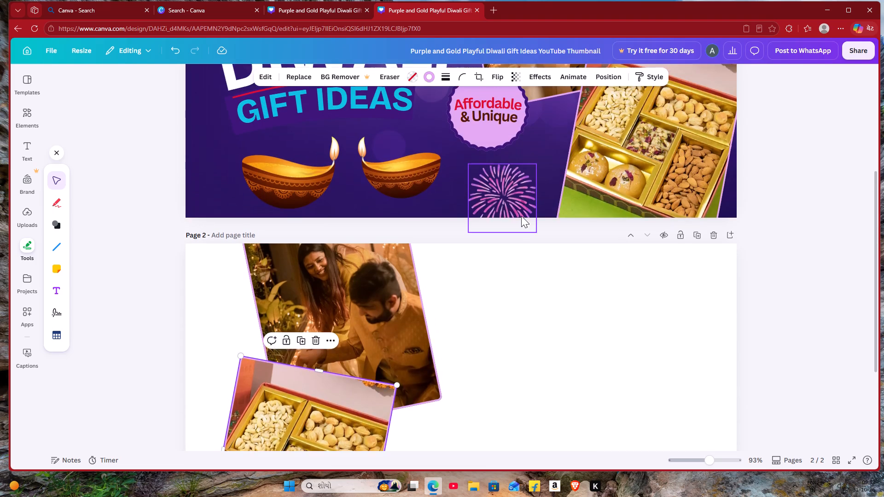
scroll(521, 216, up, 3)
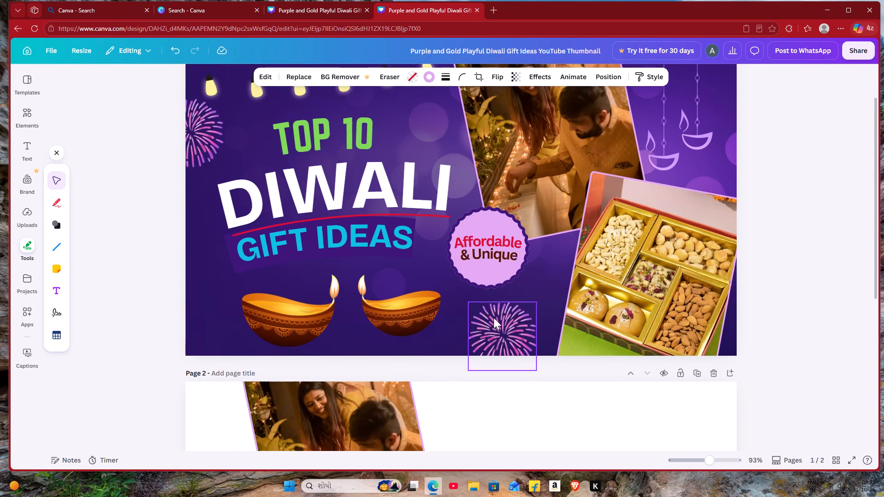
click(399, 284)
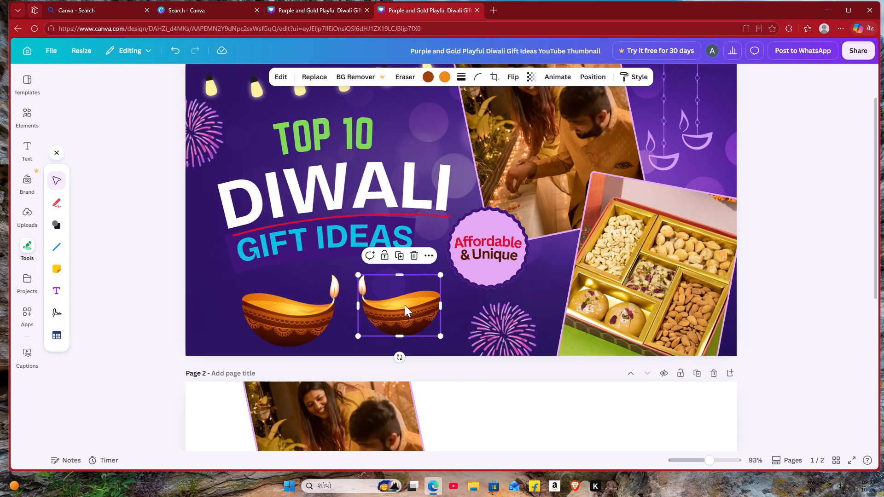
right_click(405, 305)
double_click(464, 175)
scroll(438, 249, down, 2)
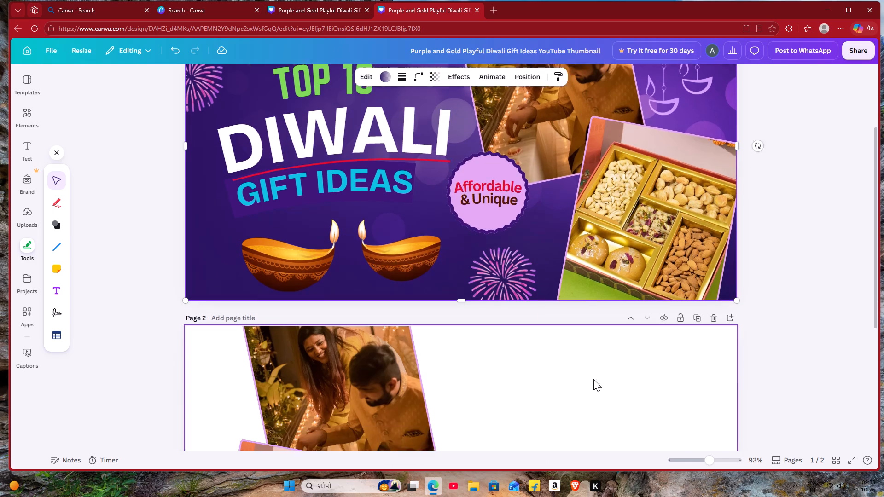
scroll(604, 384, down, 4)
right_click(675, 385)
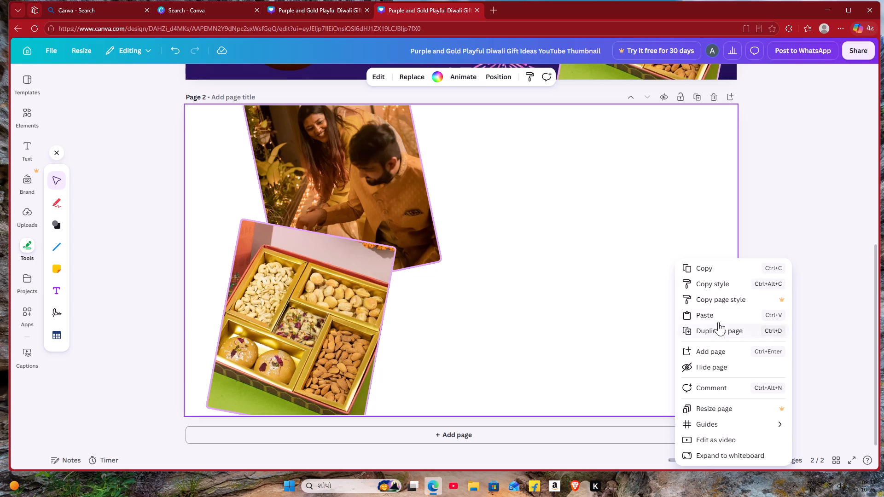
click(717, 318)
Move the pasted diya into the lower-right corner area of page 2, slightly inside the page edges.
drag(411, 374, 675, 382)
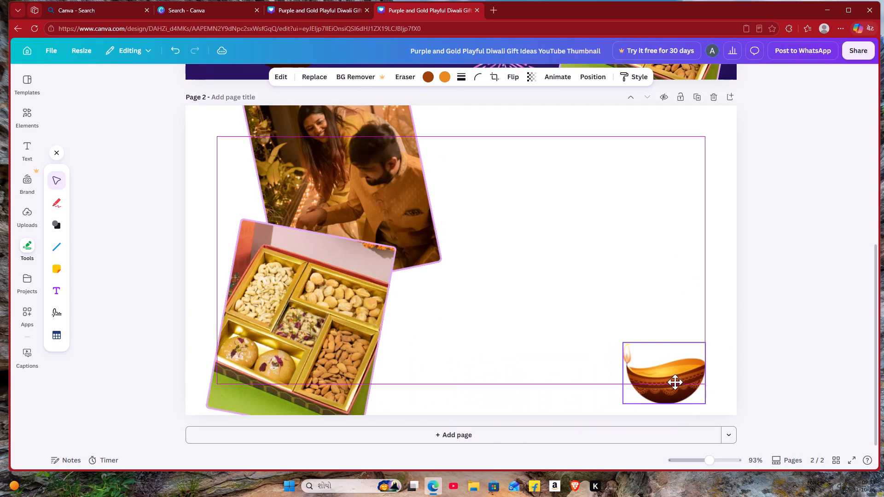
drag(675, 382, 679, 381)
scroll(669, 372, up, 2)
scroll(466, 313, up, 3)
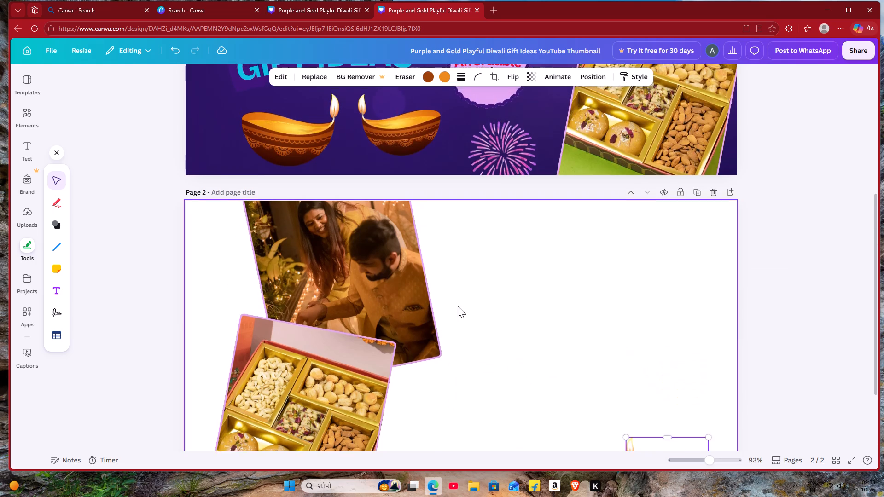
Copy the left diya below GIFT IDEAS on page 1 and paste it onto page 2.
right_click(302, 274)
right_click(302, 274)
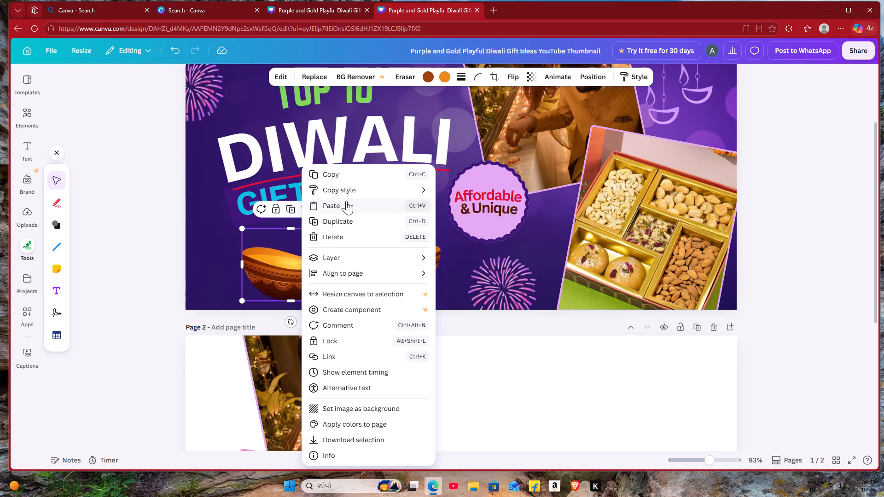
click(358, 178)
right_click(358, 178)
scroll(567, 496, down, 3)
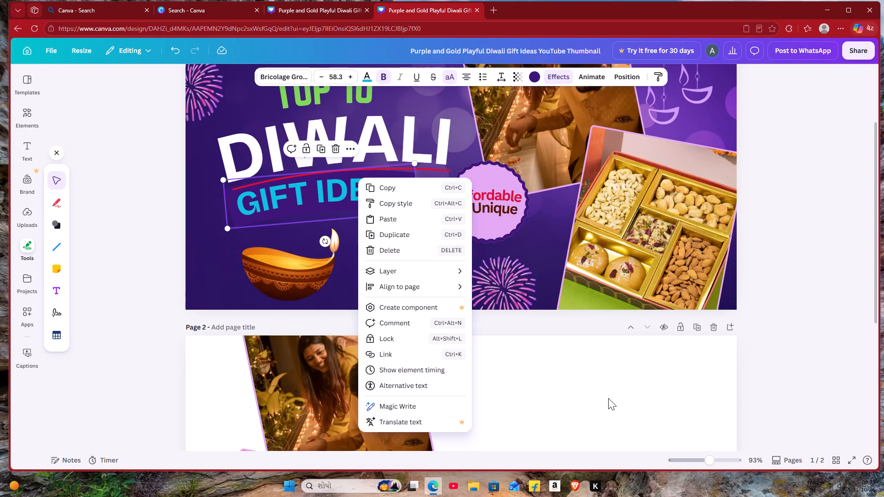
click(601, 405)
scroll(598, 399, down, 4)
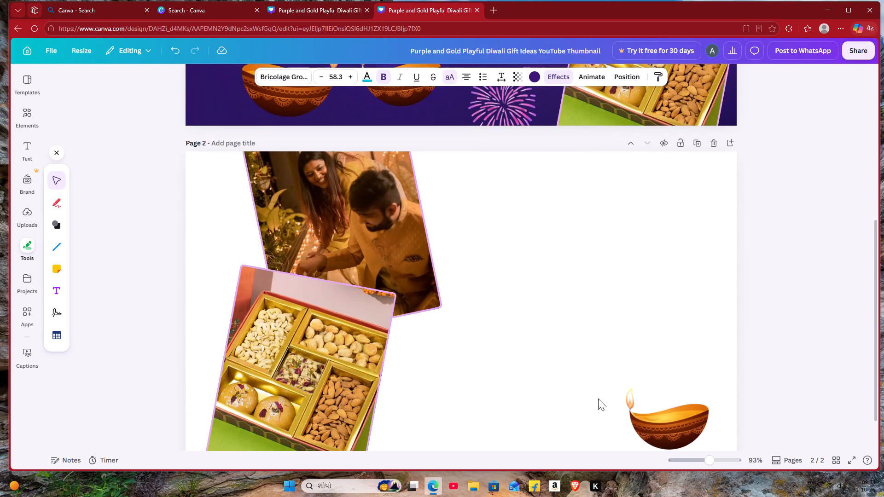
right_click(555, 418)
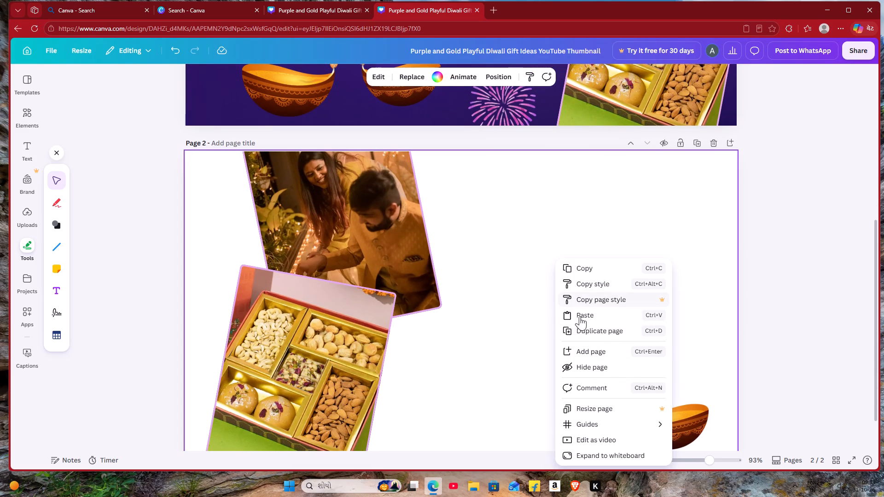
click(579, 312)
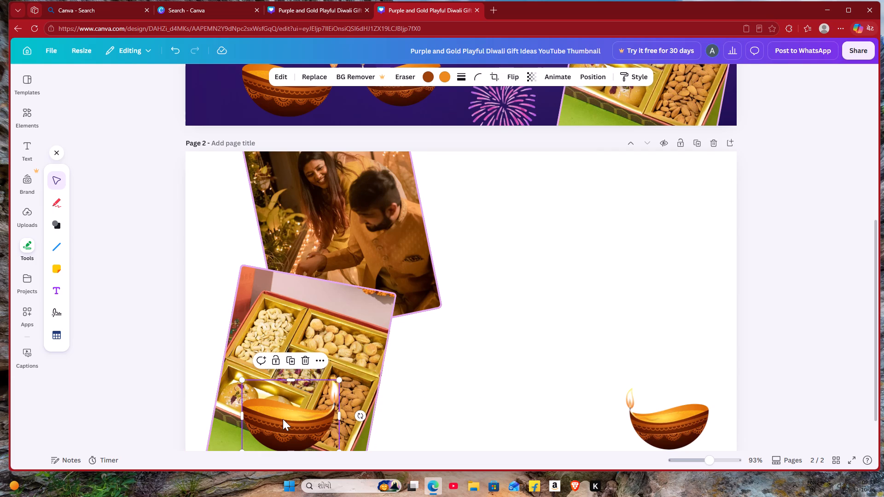
Move the pasted diya off the gift box photo to just left of the other diya on page 2.
drag(282, 419, 527, 420)
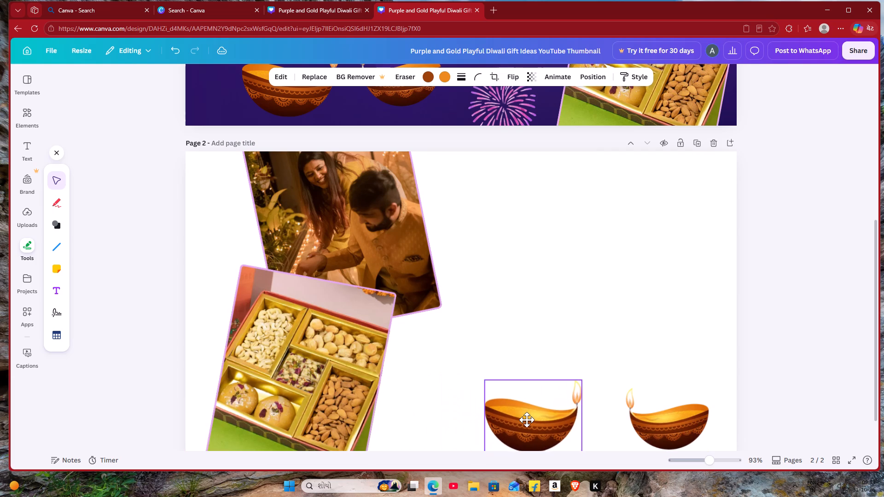
drag(527, 420, 552, 421)
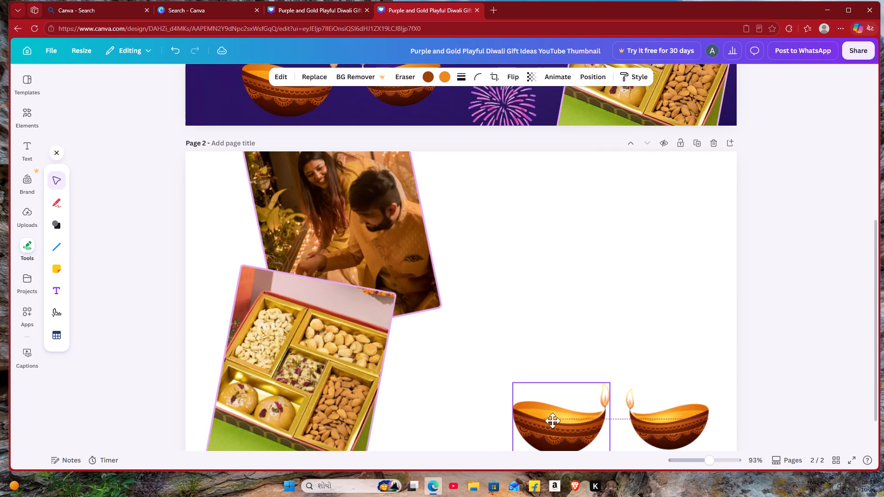
drag(552, 421, 552, 420)
scroll(601, 376, down, 1)
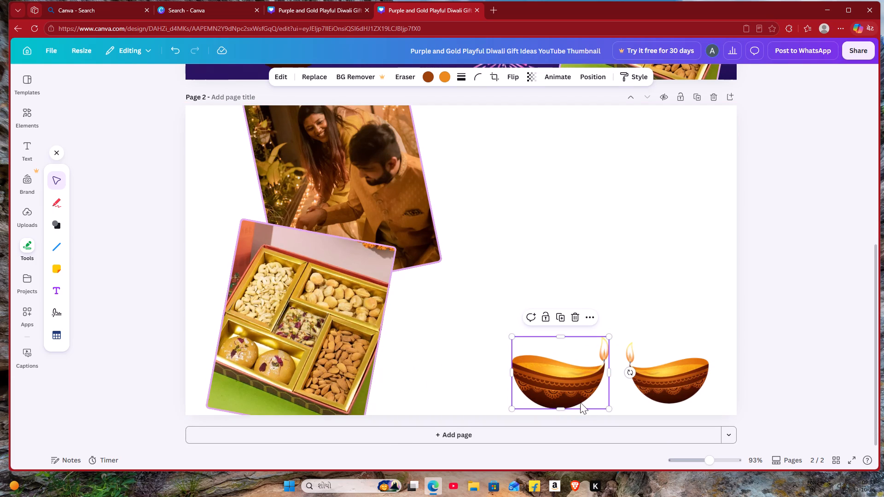
Shrink the left diya on page 2 to match the right diya's size and align it close beside that diya.
drag(609, 410, 605, 409)
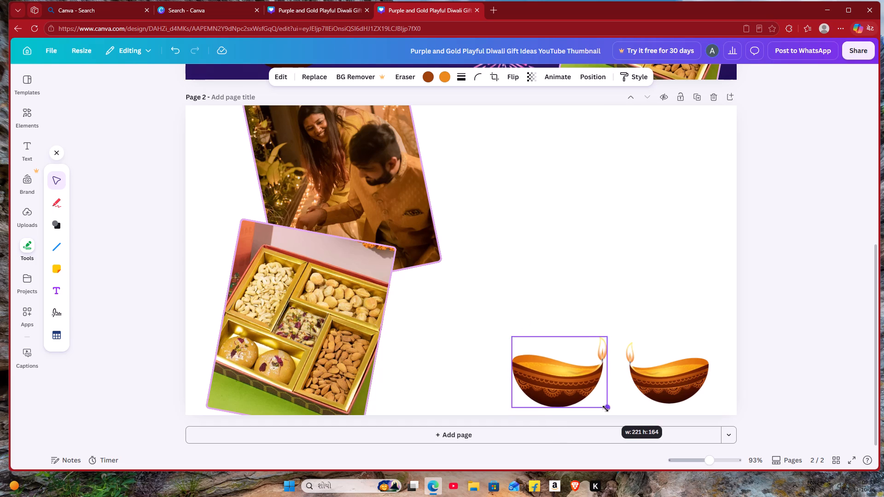
drag(605, 409, 602, 408)
drag(561, 377, 580, 385)
double_click(580, 385)
triple_click(570, 384)
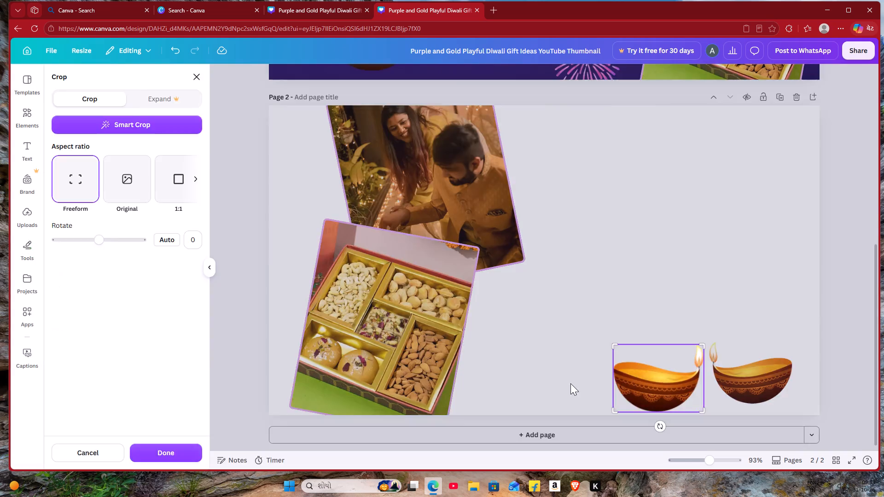
click(570, 383)
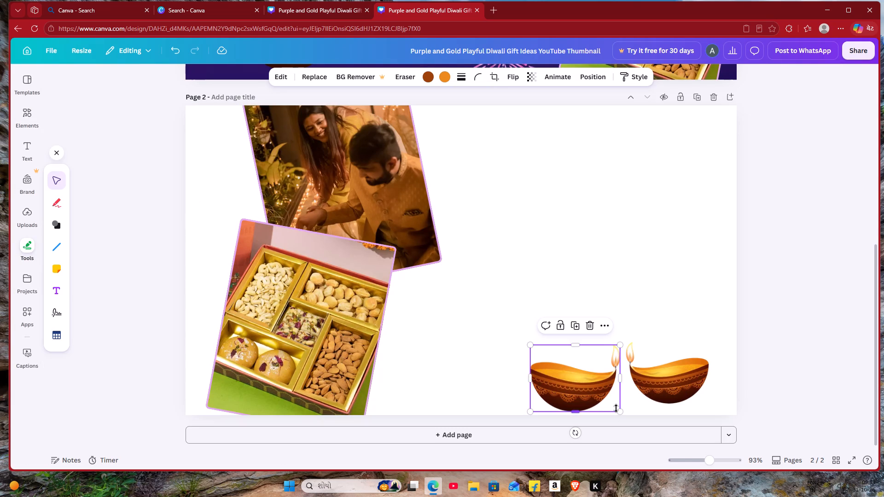
drag(620, 412, 612, 409)
click(612, 409)
click(579, 386)
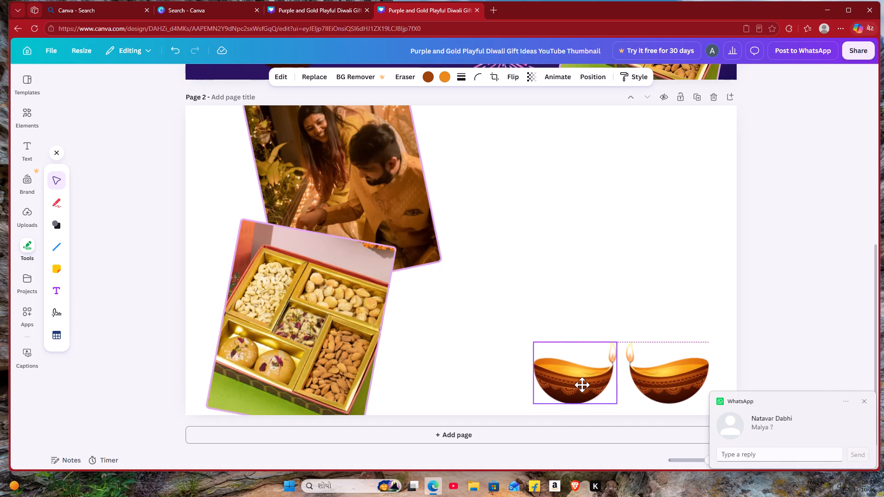
click(582, 385)
double_click(439, 324)
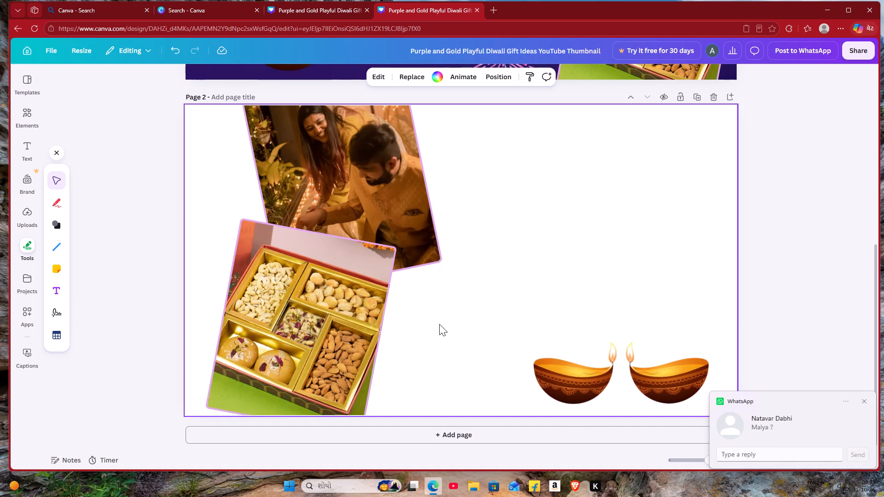
Shift the pink firework at the bottom edge of page 1 slightly left, towards the diyas.
scroll(439, 321, up, 4)
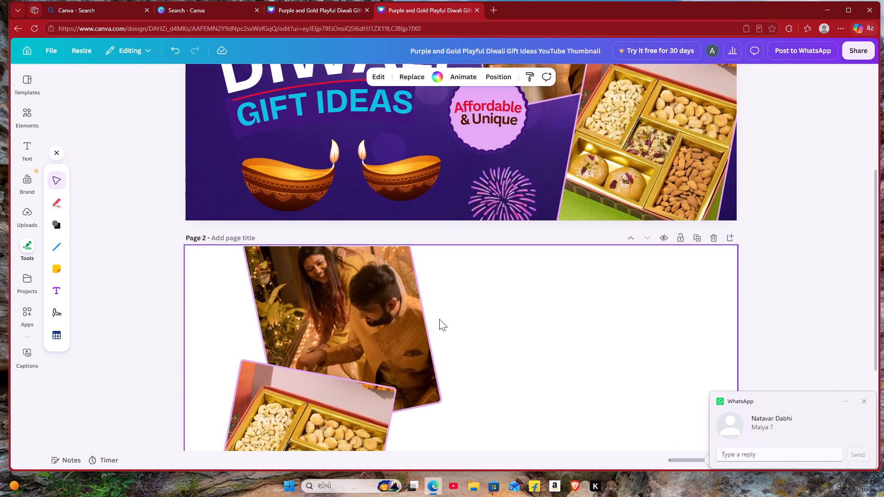
scroll(439, 319, up, 3)
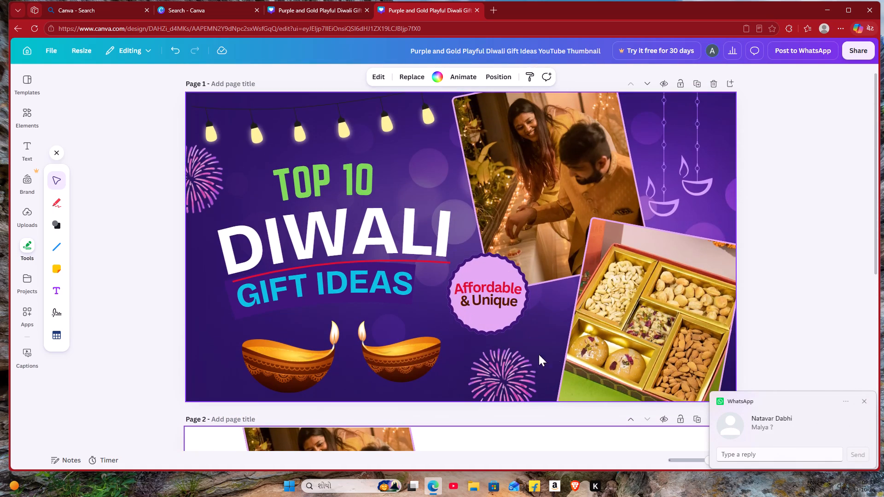
scroll(476, 349, down, 1)
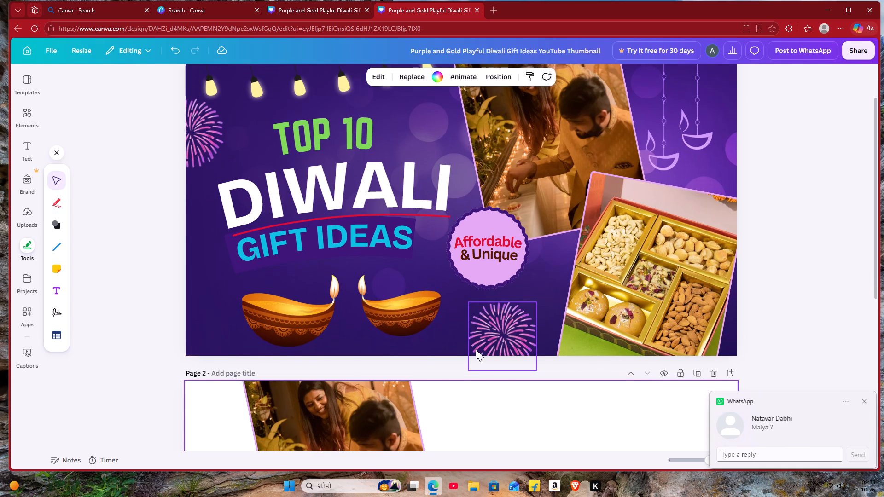
scroll(476, 349, down, 1)
drag(504, 302, 509, 312)
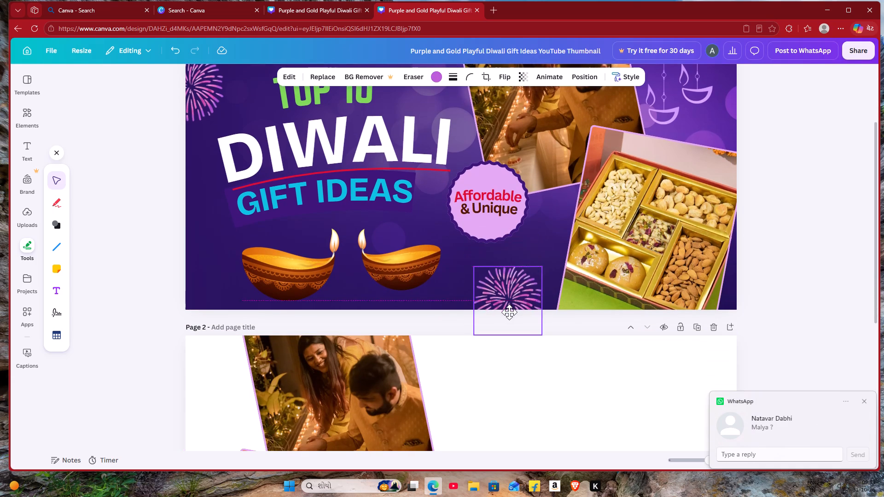
drag(509, 312, 492, 306)
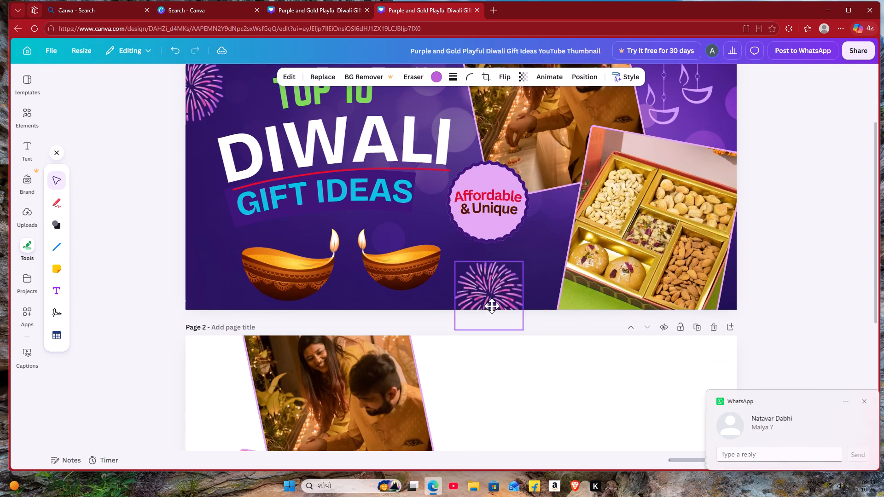
drag(492, 306, 493, 305)
Copy the page 1 firework to page 2 and place it on the bottom edge between the gift box photo and the diyas.
right_click(496, 307)
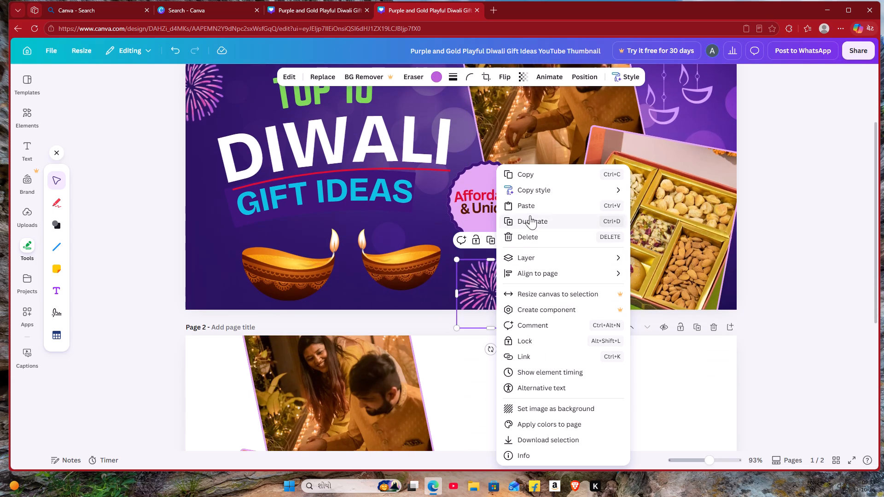
click(550, 178)
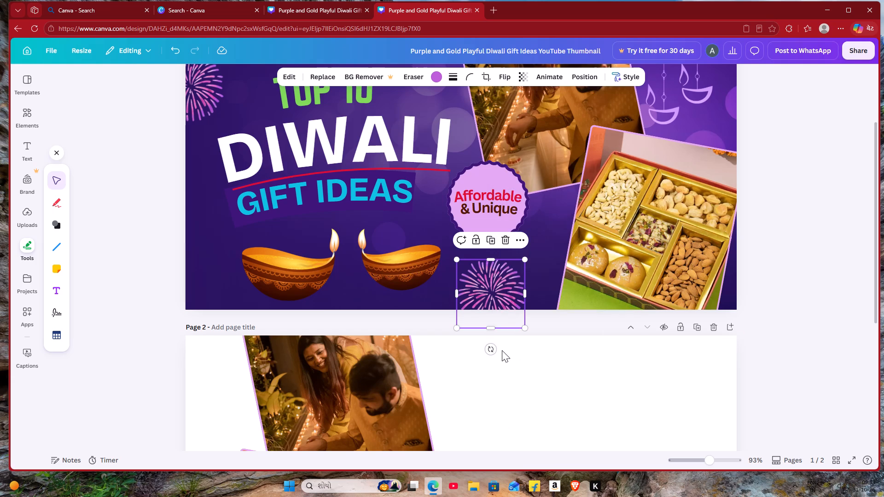
scroll(502, 350, down, 5)
right_click(428, 392)
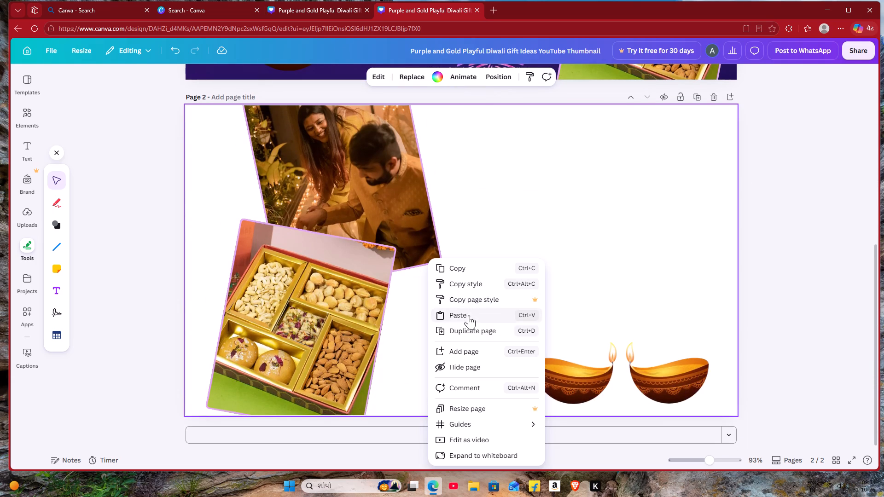
click(469, 315)
drag(483, 392, 469, 390)
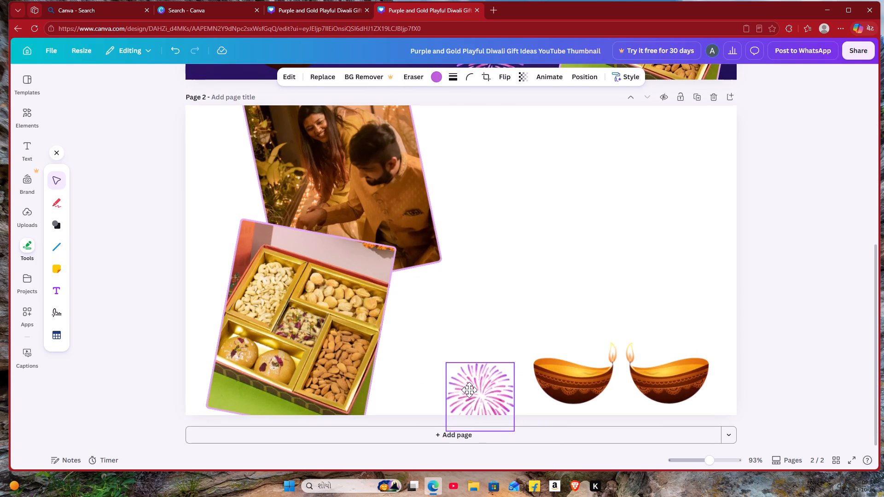
drag(469, 390, 462, 393)
click(462, 393)
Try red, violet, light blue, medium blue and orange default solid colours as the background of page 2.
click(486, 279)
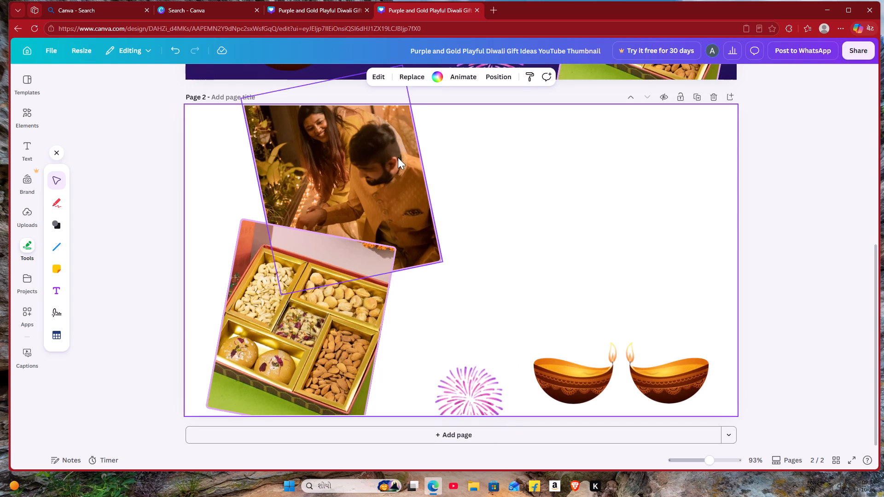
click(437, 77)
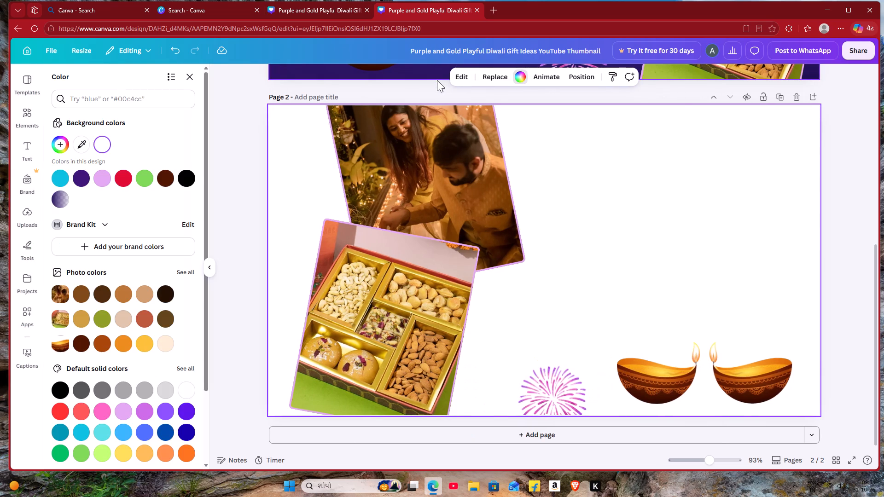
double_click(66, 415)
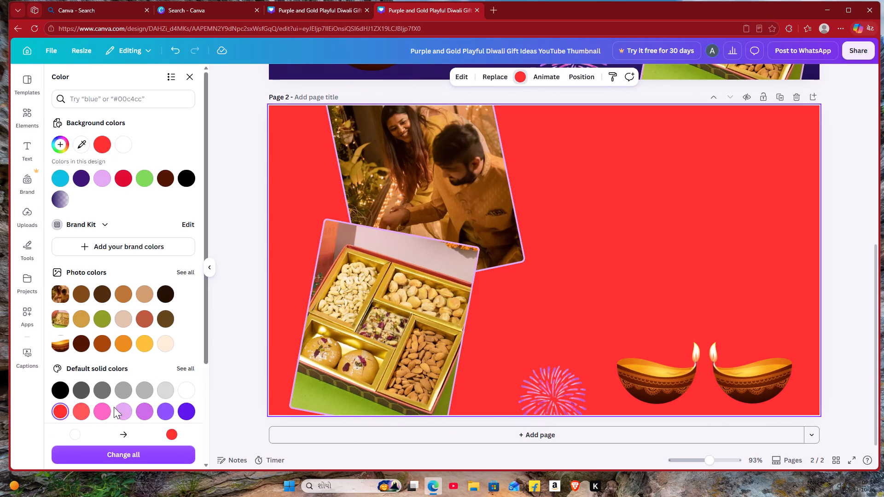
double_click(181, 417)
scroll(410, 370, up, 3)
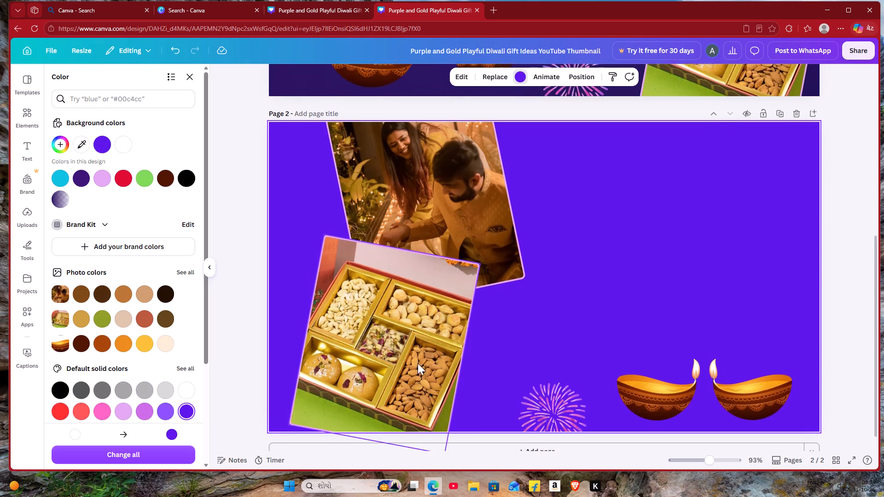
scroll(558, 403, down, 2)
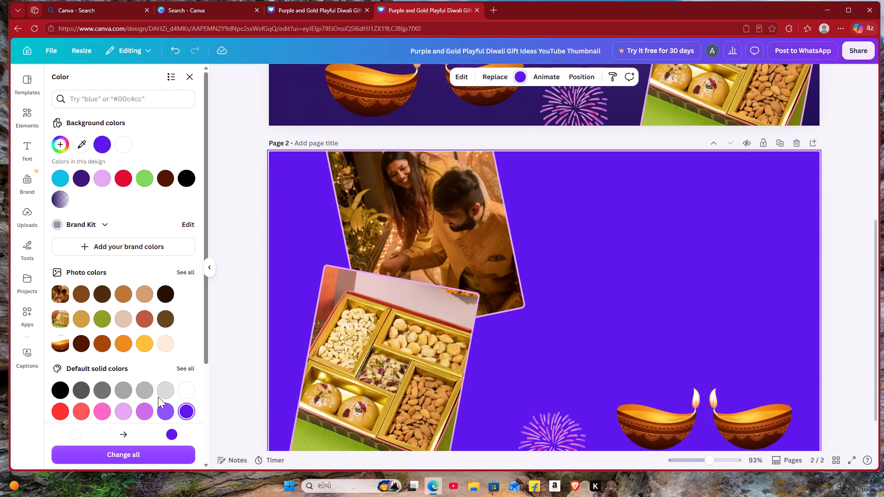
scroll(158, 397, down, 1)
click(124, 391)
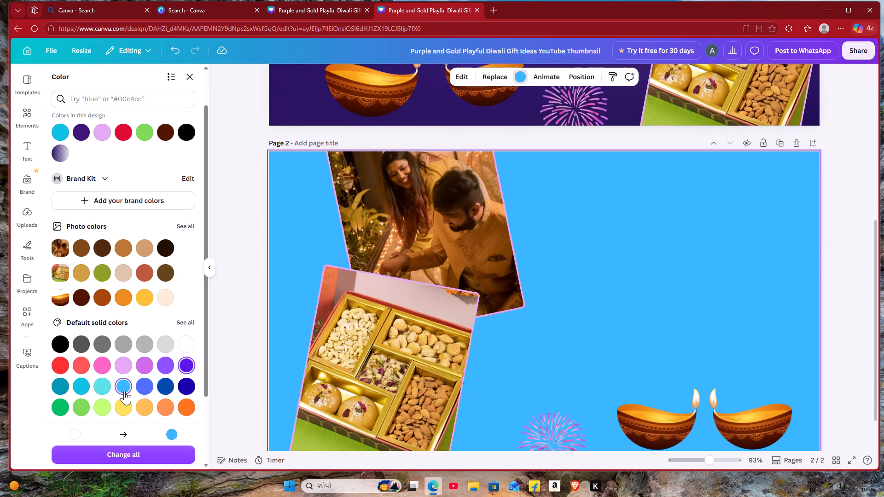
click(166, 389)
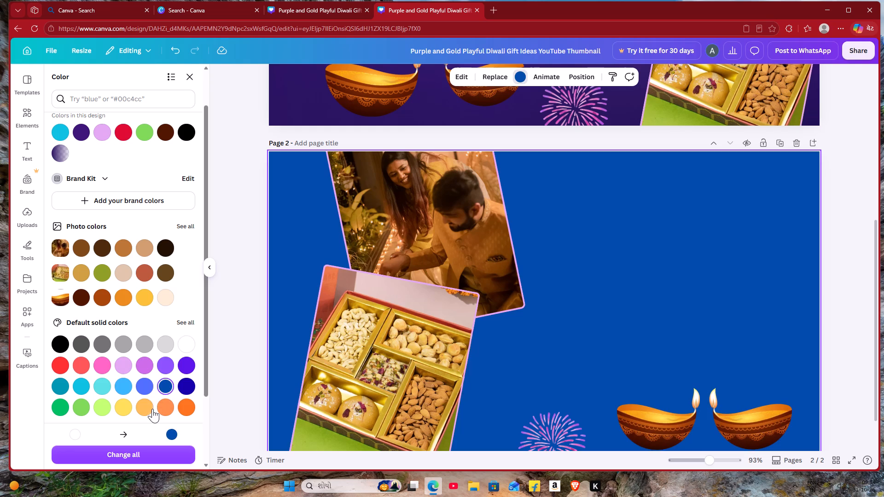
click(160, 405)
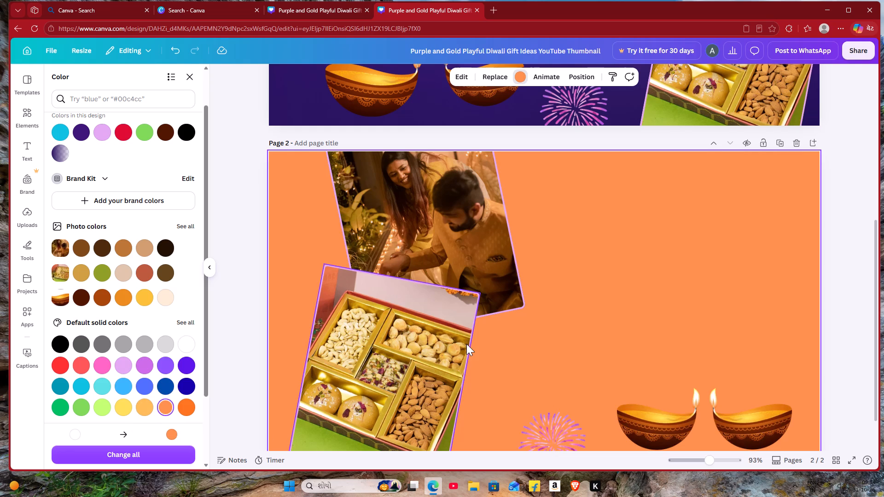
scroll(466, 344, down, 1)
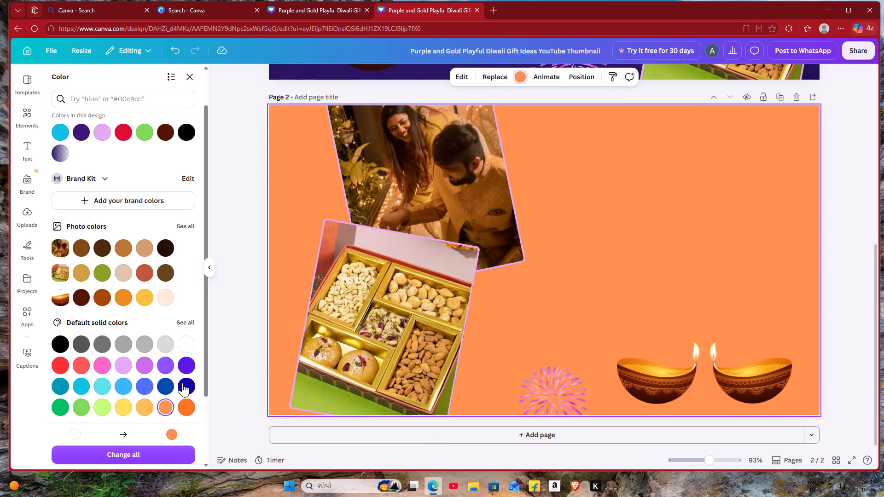
Compare dark navy blue with #004aad as page 2's background and apply the dark navy blue default solid colour.
double_click(182, 383)
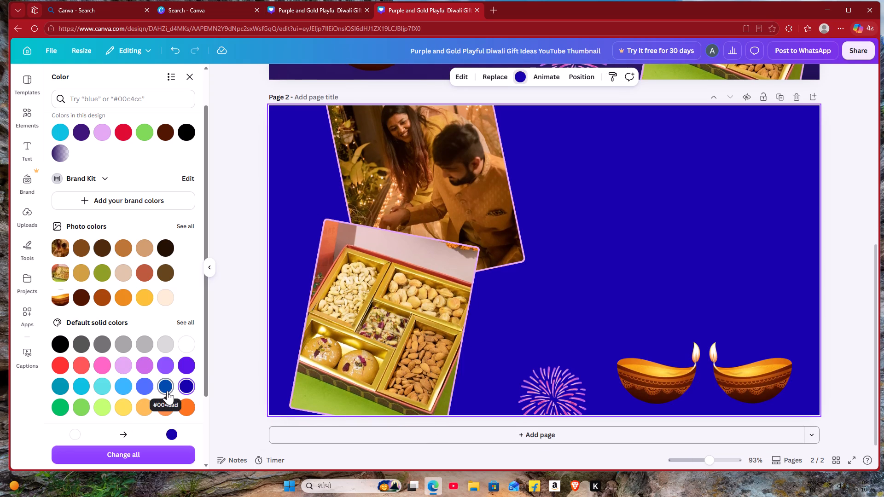
double_click(167, 391)
double_click(180, 388)
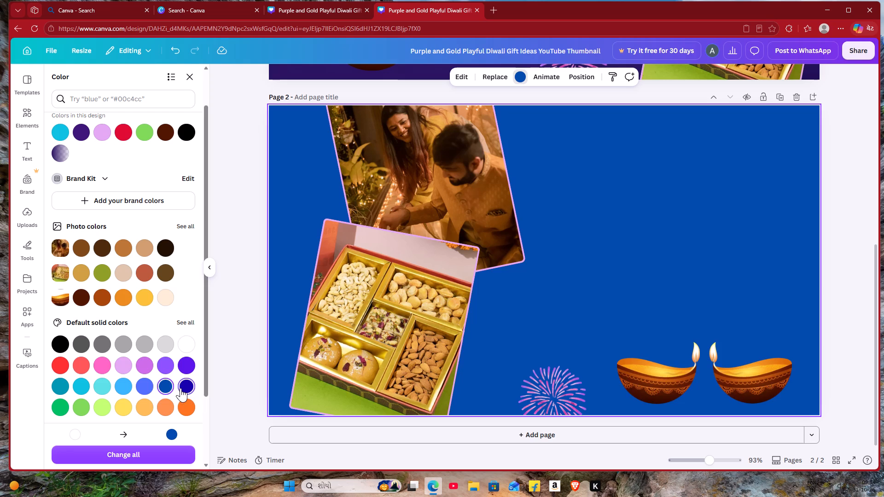
scroll(224, 380, down, 1)
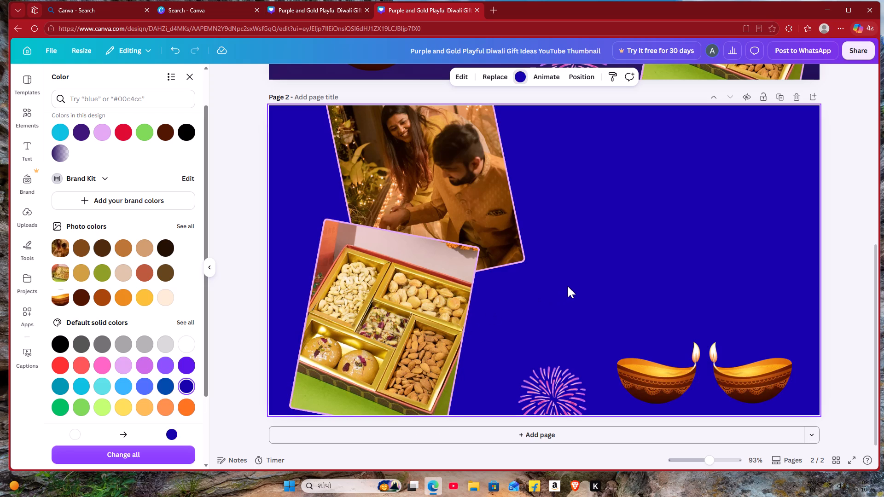
scroll(563, 280, up, 5)
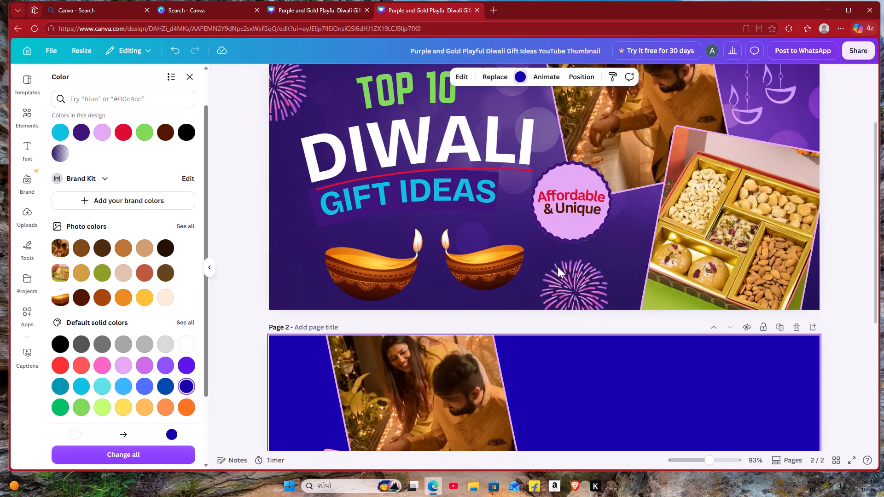
Copy the pink scalloped badge from page 1 to page 2 and place it beside the couple photo's lower right corner.
drag(566, 207, 566, 216)
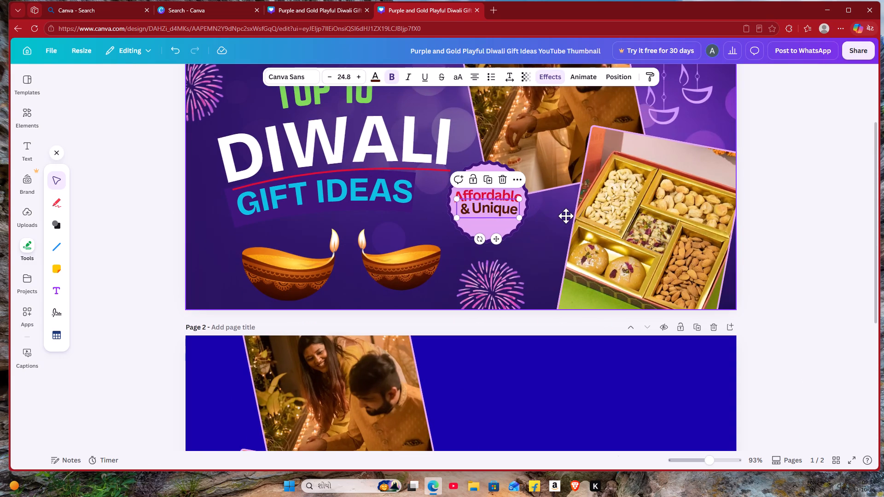
drag(566, 216, 565, 224)
right_click(562, 238)
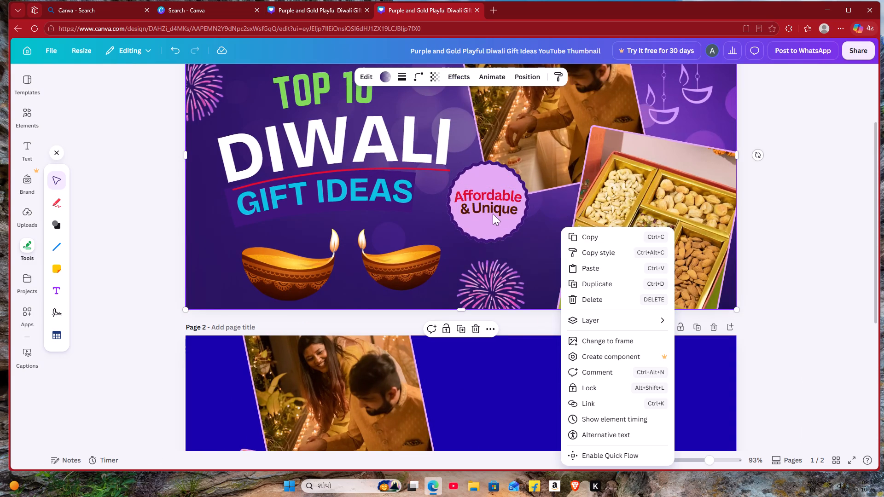
right_click(503, 198)
right_click(503, 197)
click(489, 182)
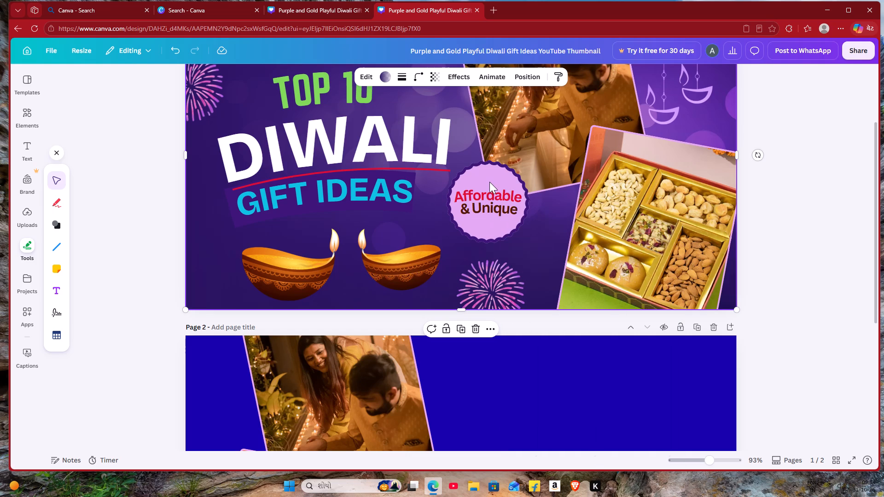
right_click(488, 181)
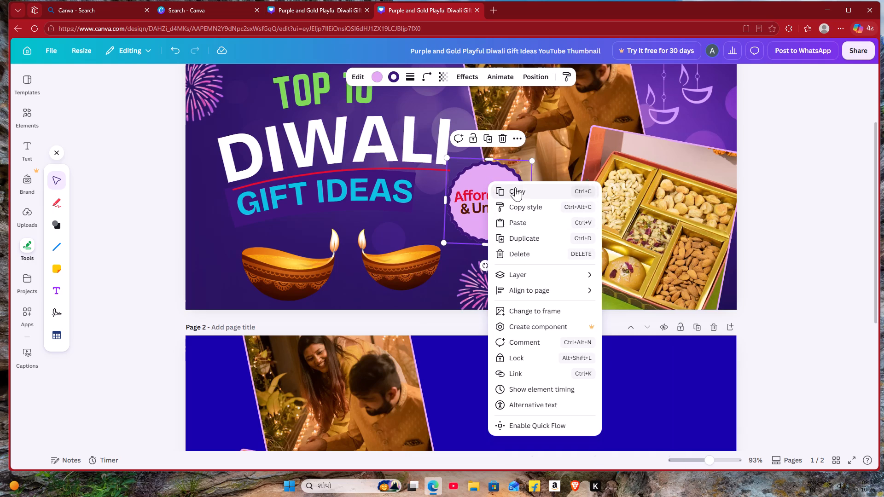
click(515, 187)
scroll(506, 247, down, 2)
scroll(474, 297, down, 3)
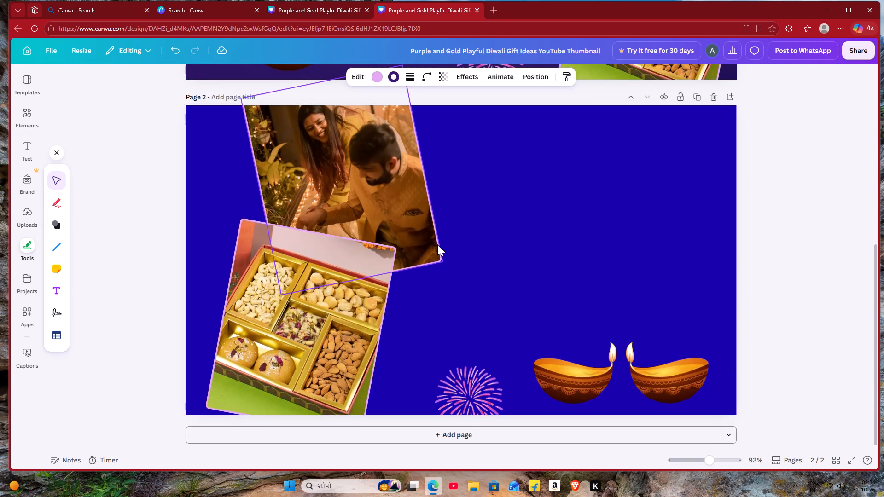
right_click(433, 253)
double_click(456, 220)
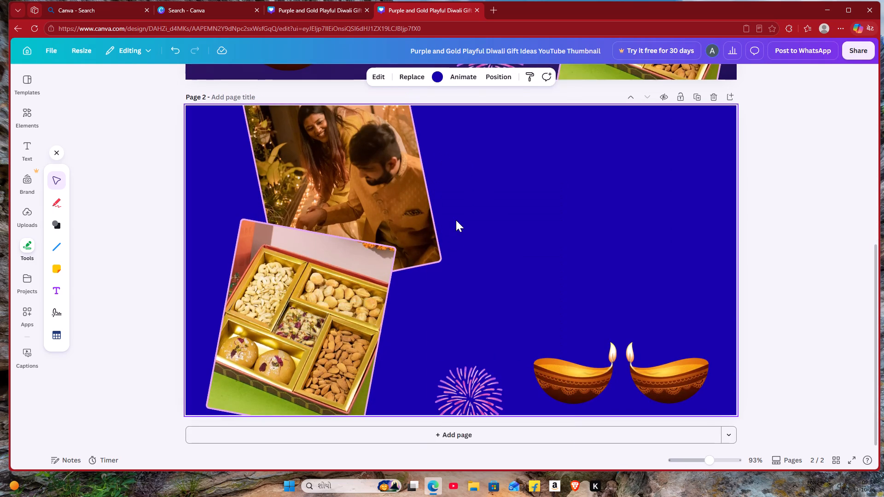
drag(488, 301, 449, 262)
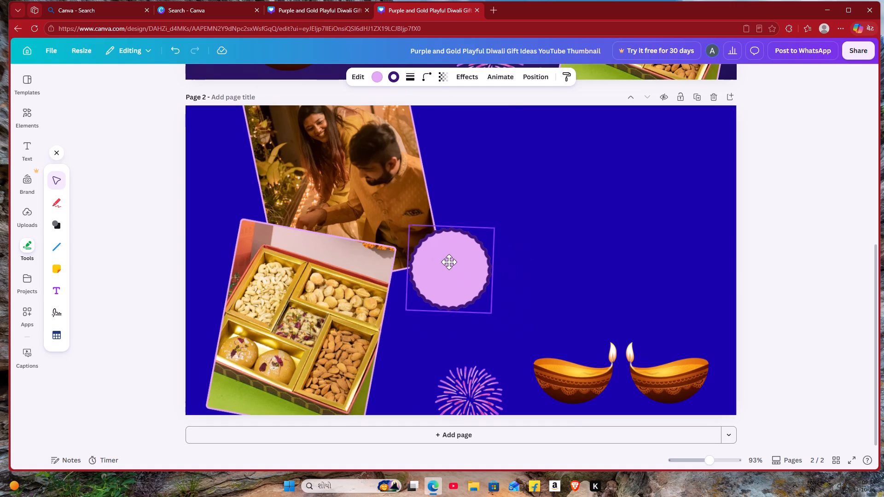
drag(449, 262, 442, 257)
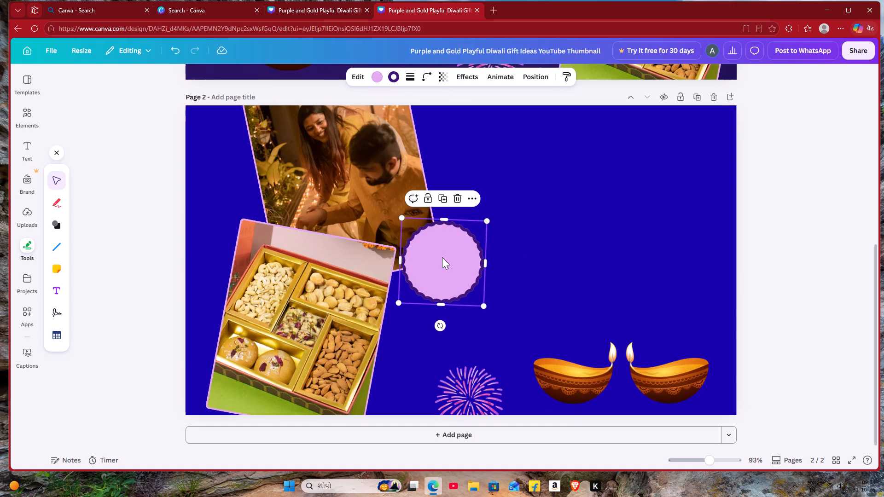
Copy the red "Affordable" text from page 1 to page 2 and place it on the pink badge.
scroll(442, 257, up, 3)
scroll(477, 242, up, 3)
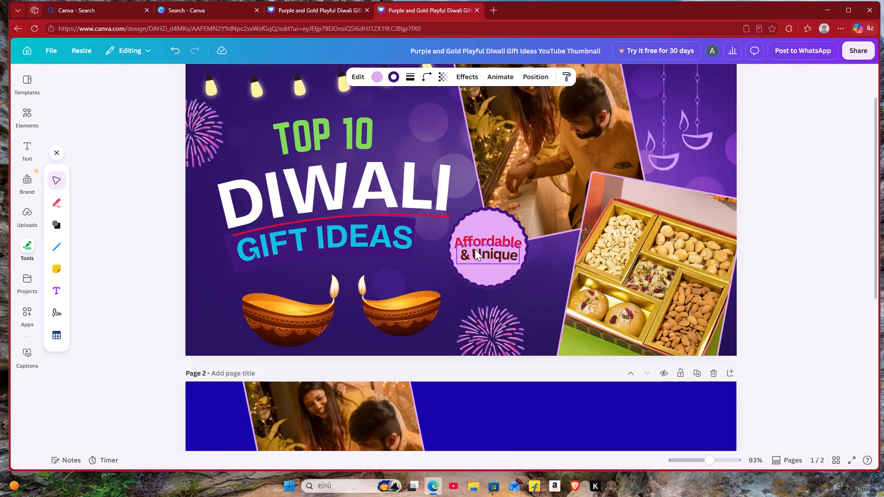
click(472, 239)
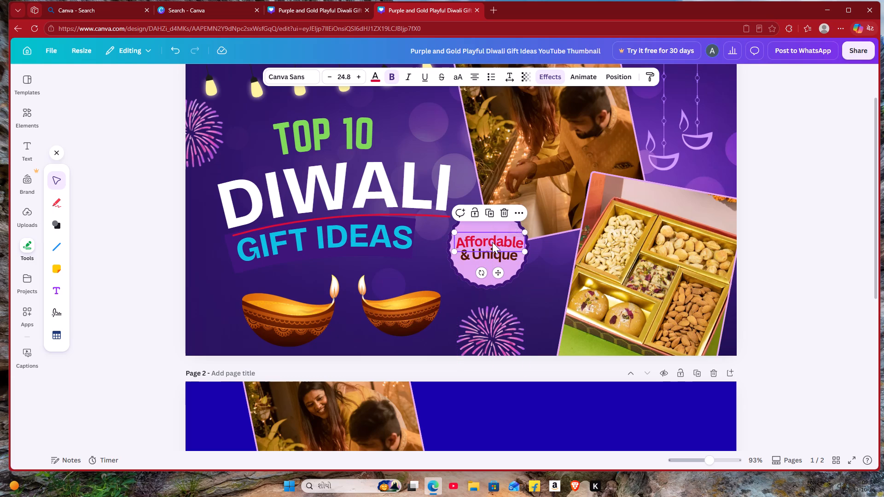
right_click(492, 242)
triple_click(521, 227)
scroll(489, 269, down, 1)
scroll(457, 342, down, 1)
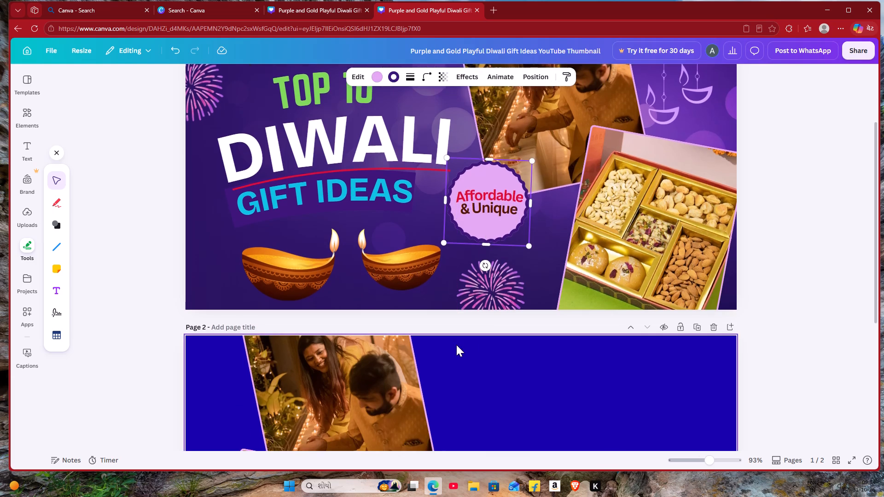
scroll(456, 345, down, 2)
right_click(423, 340)
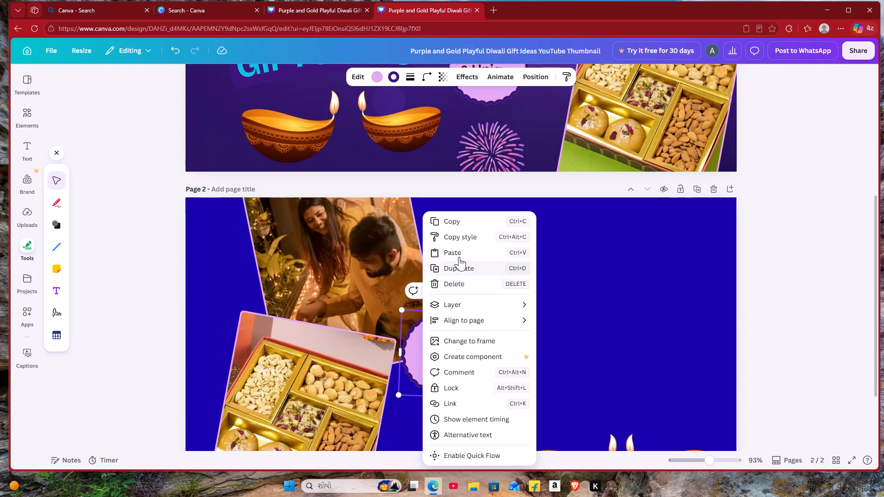
click(459, 252)
drag(504, 388, 501, 383)
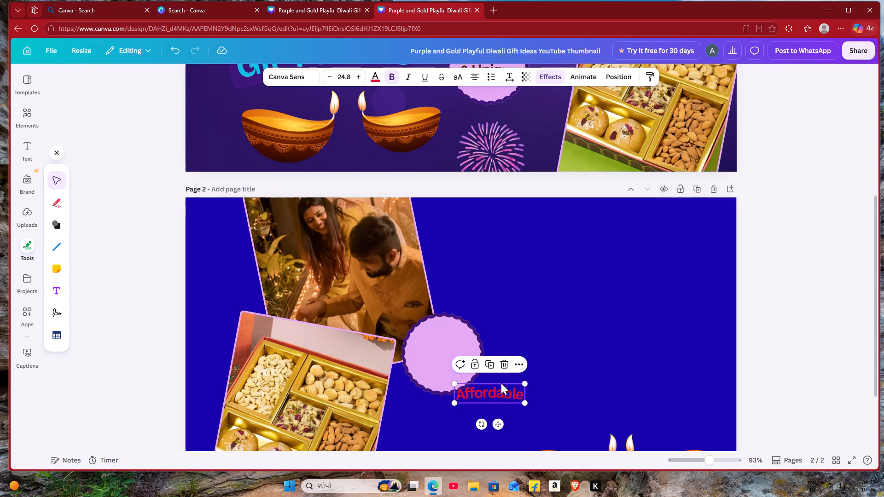
drag(501, 383, 453, 347)
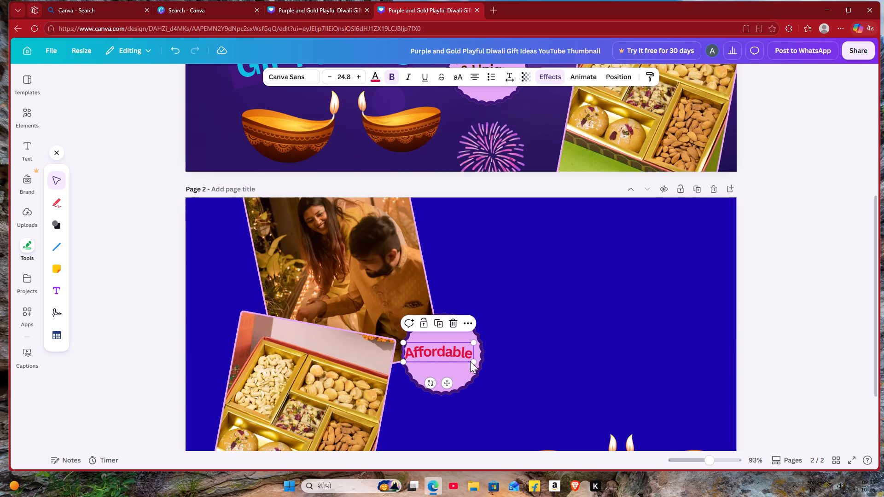
Scale the page 2 "Affordable" text down to size 21.9 and centre it across the pink badge.
drag(473, 361, 466, 354)
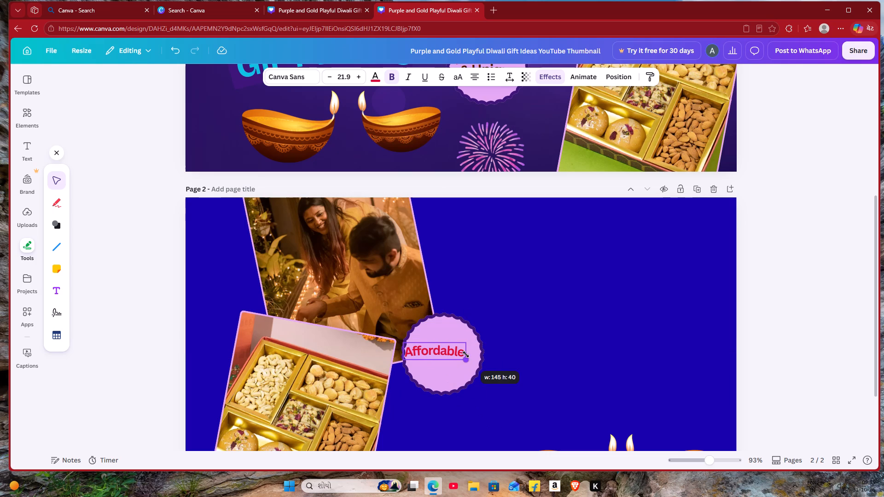
drag(466, 354, 466, 354)
drag(445, 353, 464, 351)
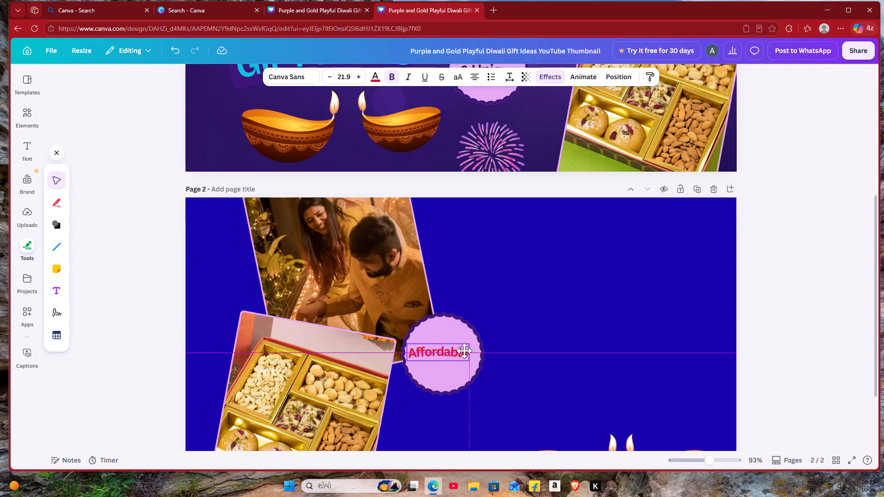
drag(464, 351, 454, 349)
Copy the couple photo from page 1 and paste it onto page 2 to the right of the badge.
scroll(471, 341, up, 3)
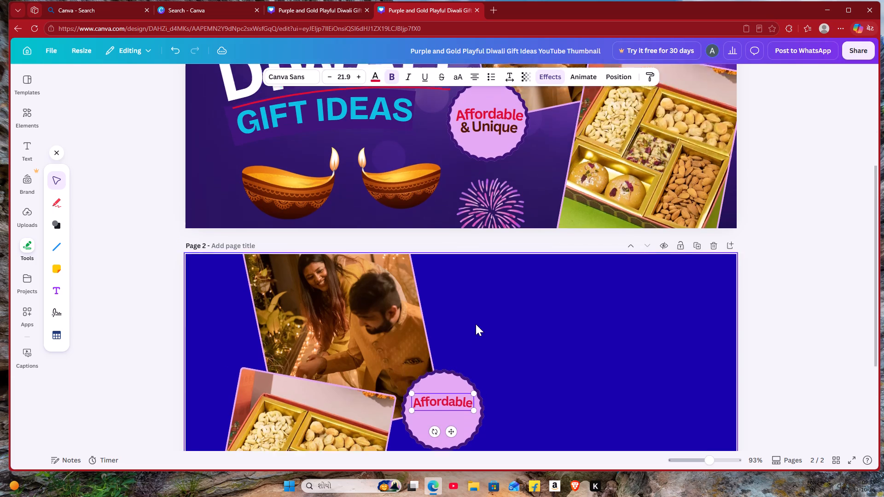
click(495, 256)
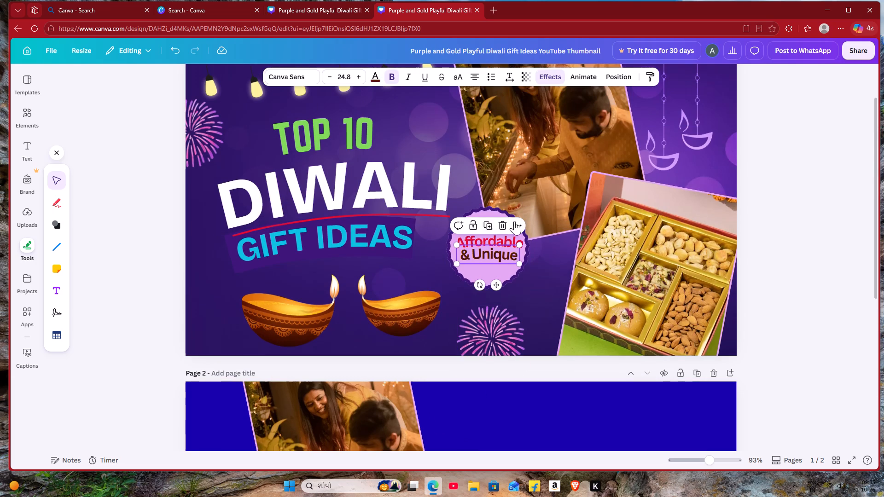
right_click(539, 219)
right_click(539, 219)
click(572, 193)
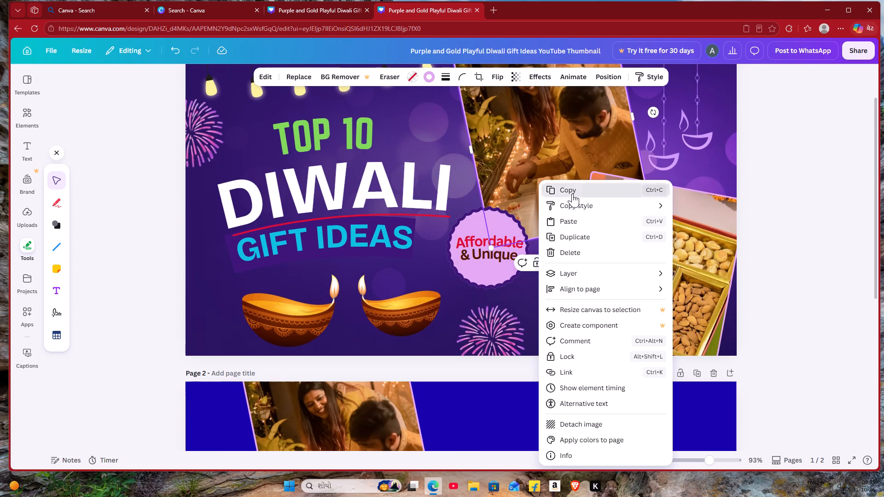
scroll(526, 265, down, 2)
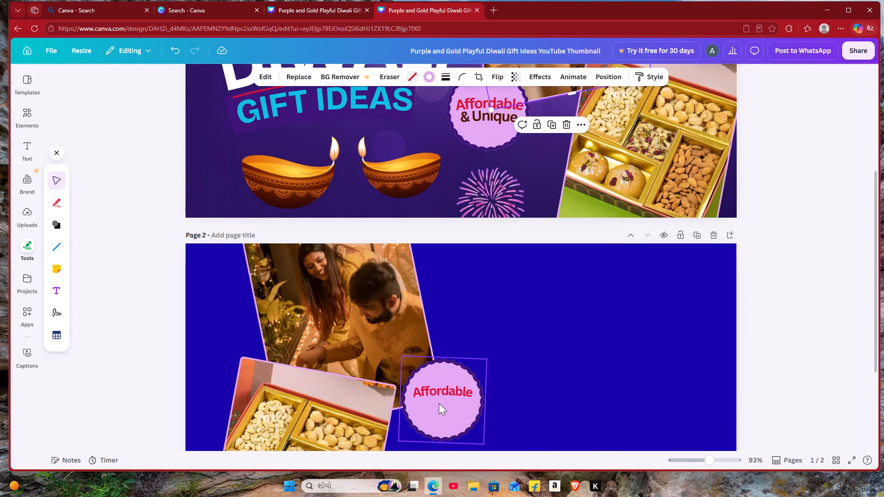
right_click(439, 403)
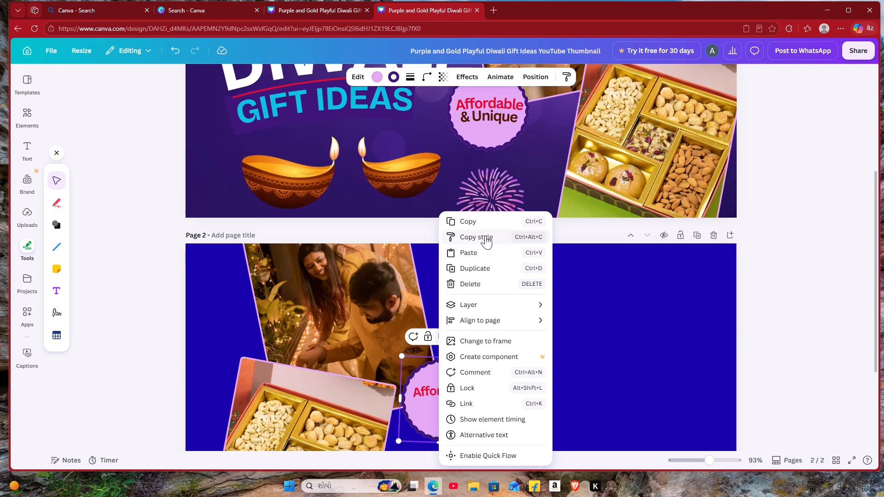
double_click(482, 260)
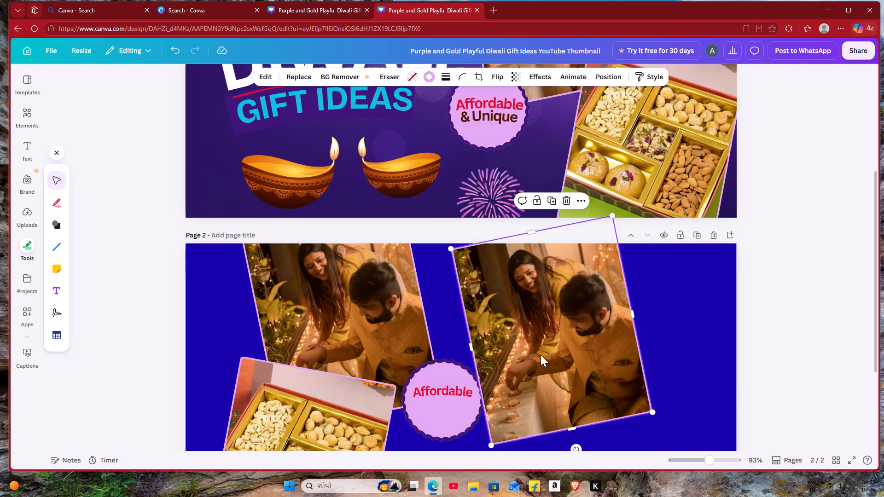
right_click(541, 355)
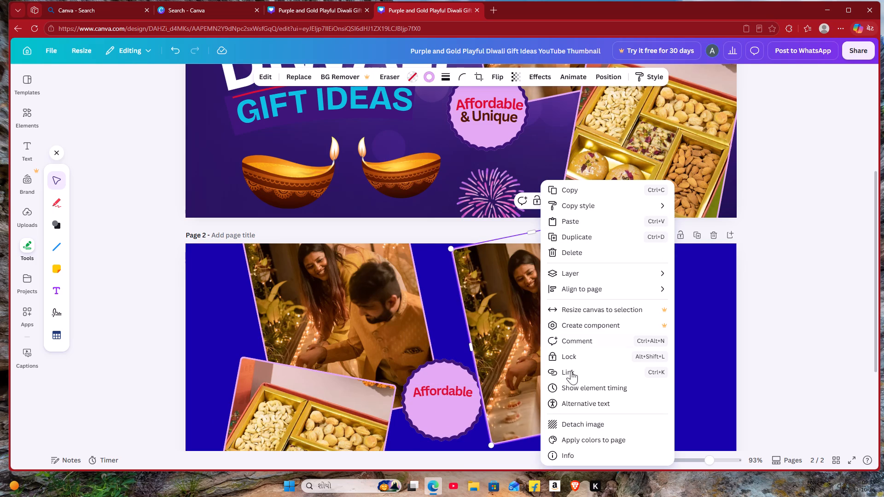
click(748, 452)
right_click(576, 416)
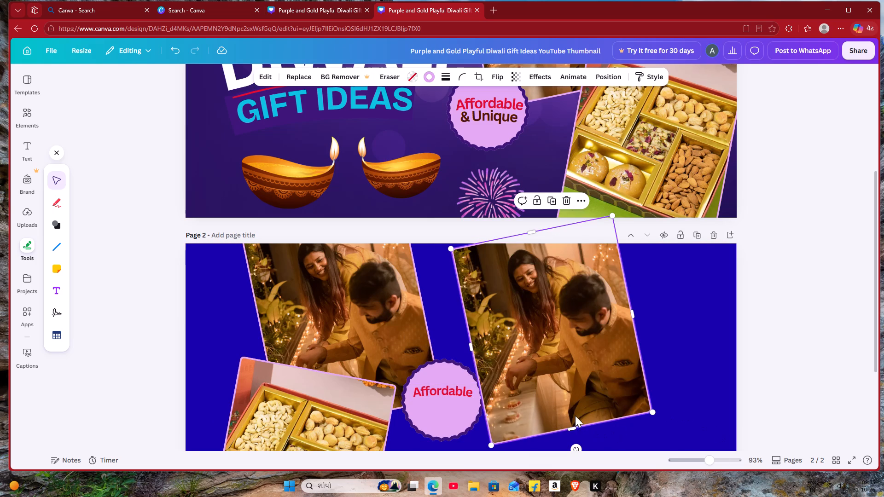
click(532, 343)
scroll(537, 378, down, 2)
Shift the image down inside the crop frame of the newly pasted couple photo until its top edge meets the frame.
double_click(545, 321)
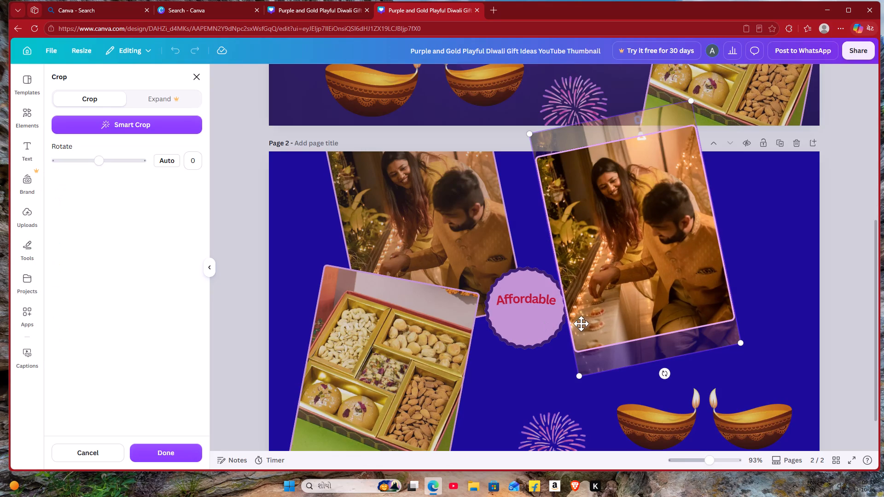
drag(743, 344, 732, 336)
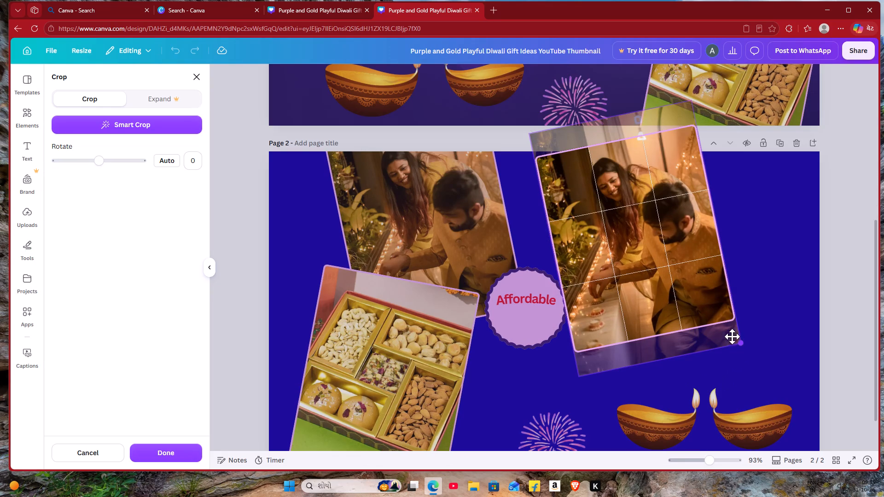
drag(732, 336, 679, 286)
drag(634, 279, 628, 435)
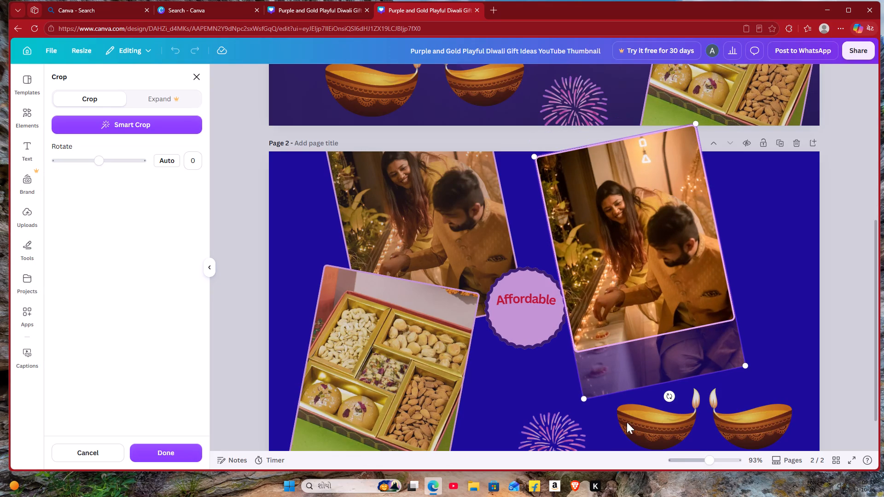
right_click(758, 341)
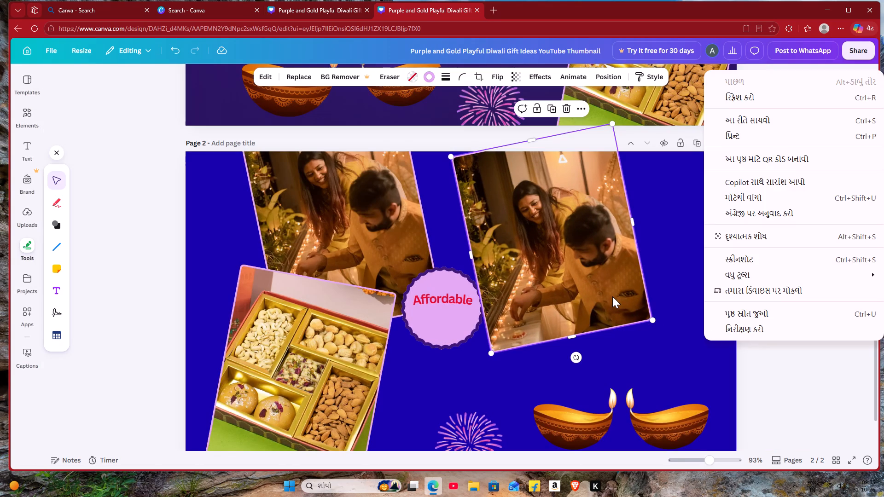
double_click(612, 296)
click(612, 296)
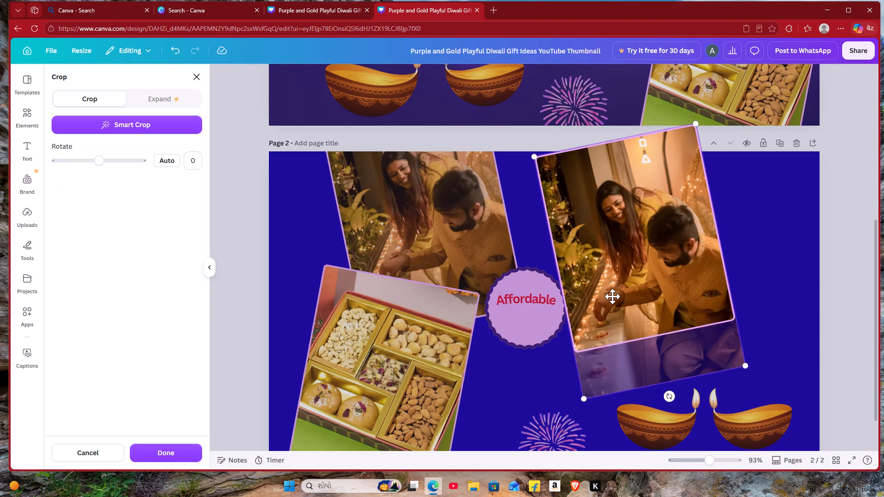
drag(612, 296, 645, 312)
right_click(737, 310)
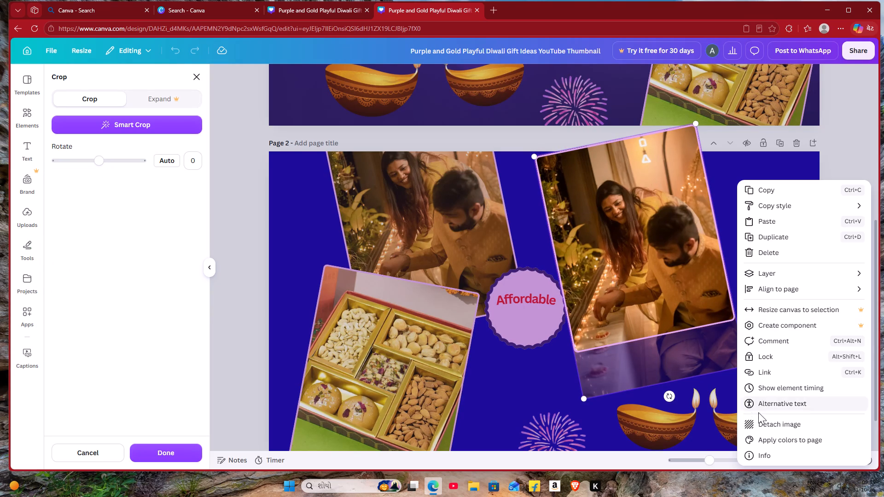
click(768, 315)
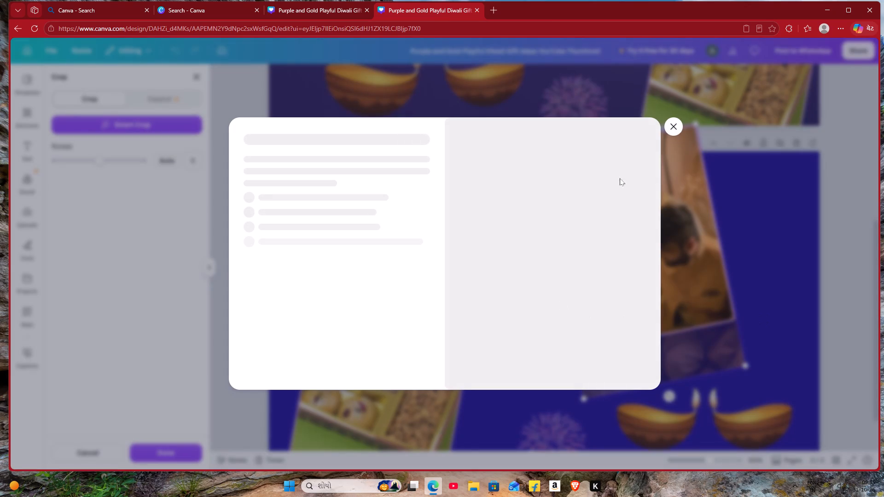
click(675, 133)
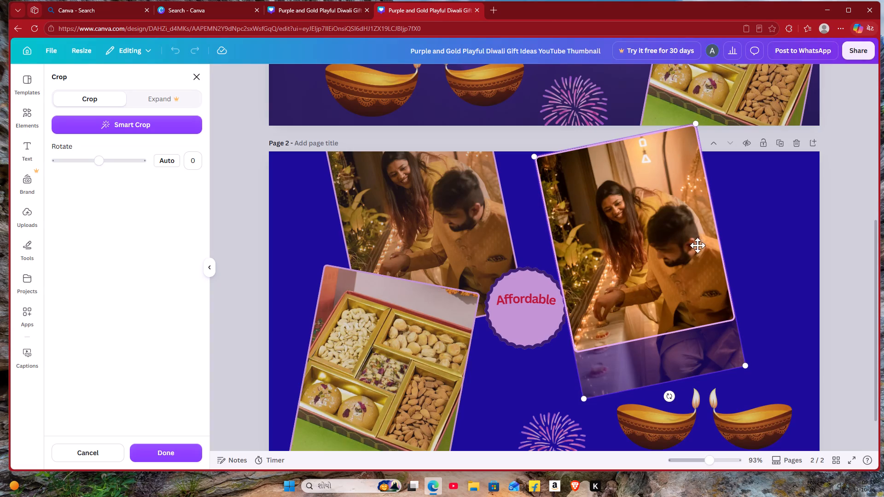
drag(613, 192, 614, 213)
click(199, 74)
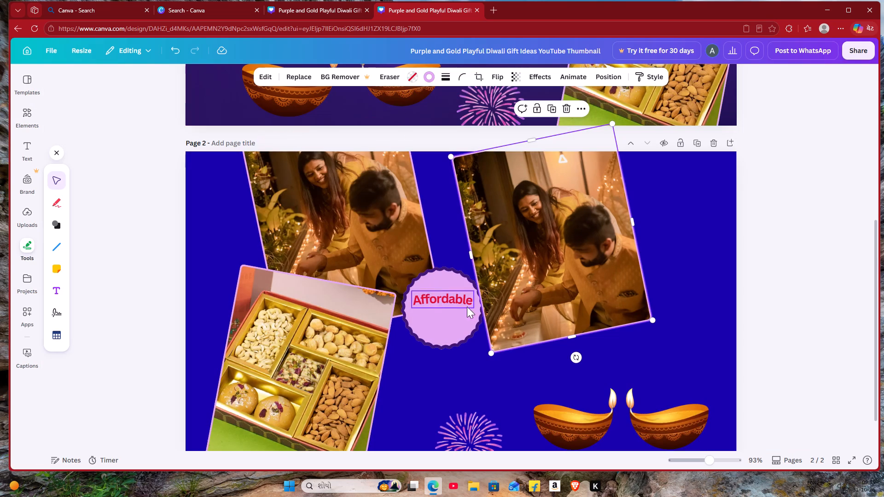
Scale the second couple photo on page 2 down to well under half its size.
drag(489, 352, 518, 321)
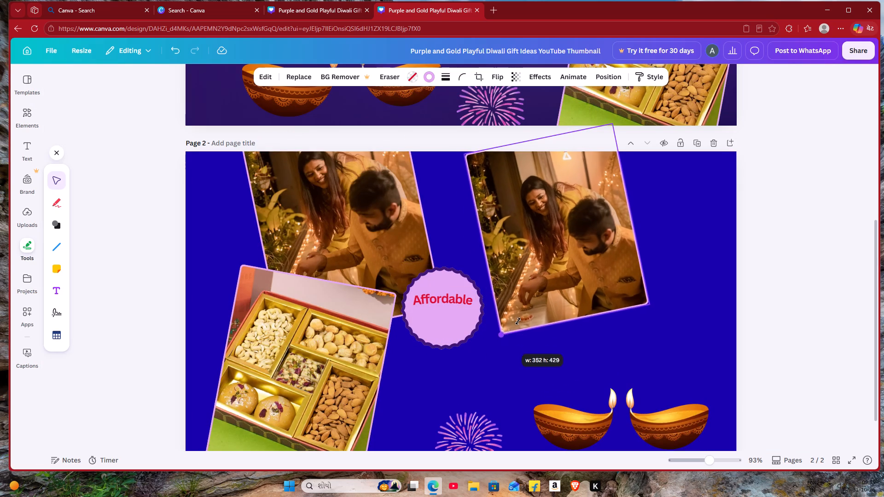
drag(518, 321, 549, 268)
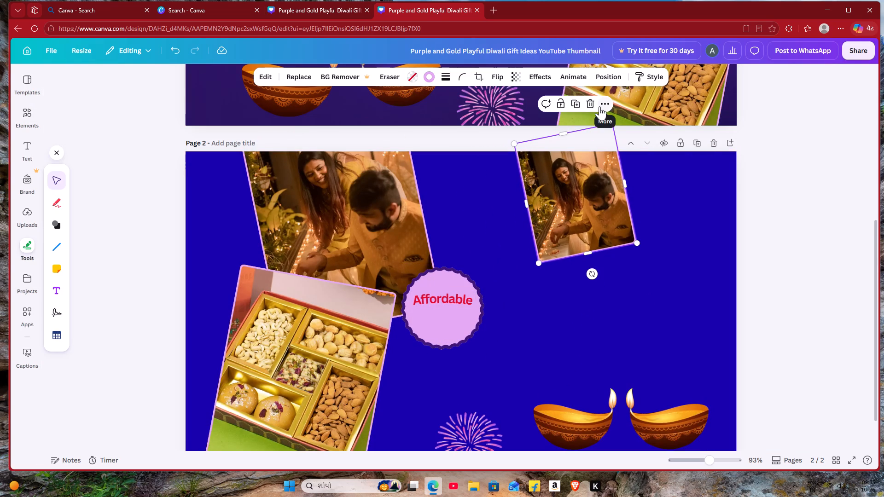
Delete the second couple photo on page 2, removing both its image and its empty frame.
click(589, 105)
click(590, 102)
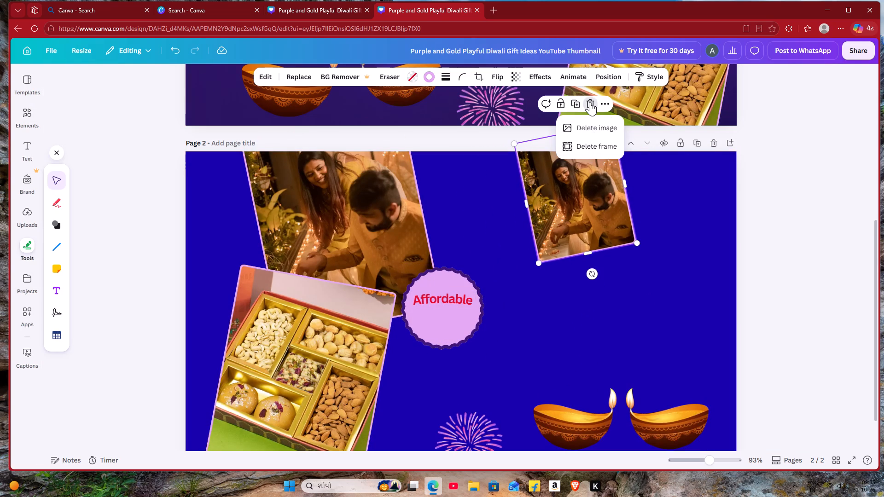
double_click(587, 109)
triple_click(587, 109)
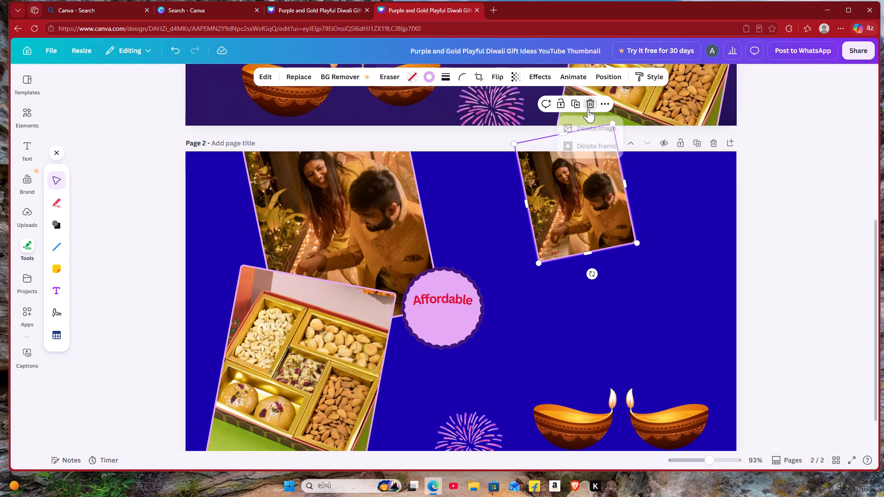
double_click(588, 109)
click(588, 126)
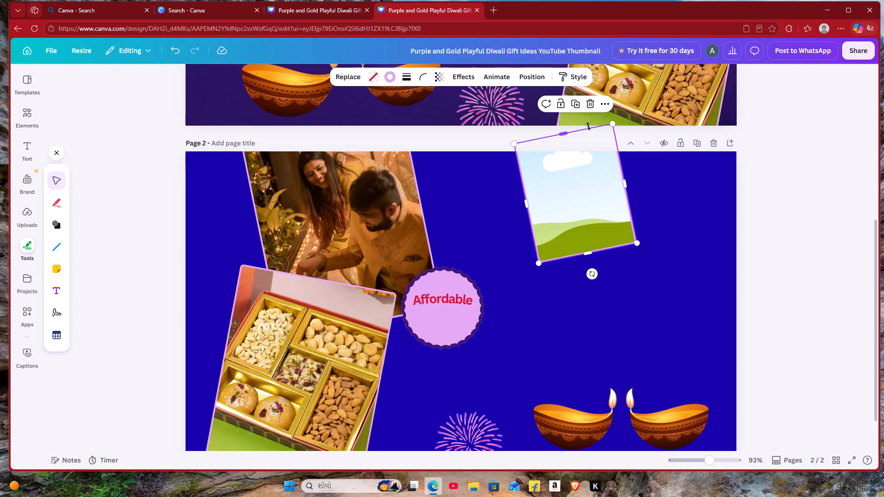
click(559, 181)
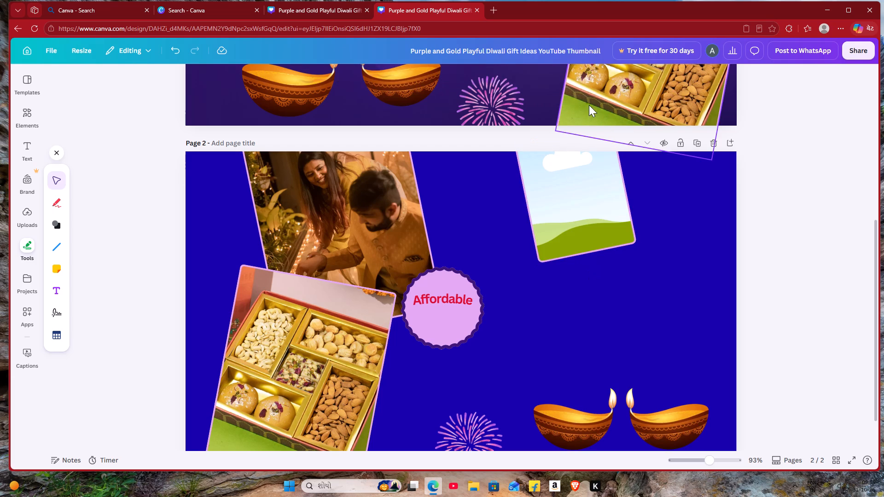
click(562, 174)
click(589, 105)
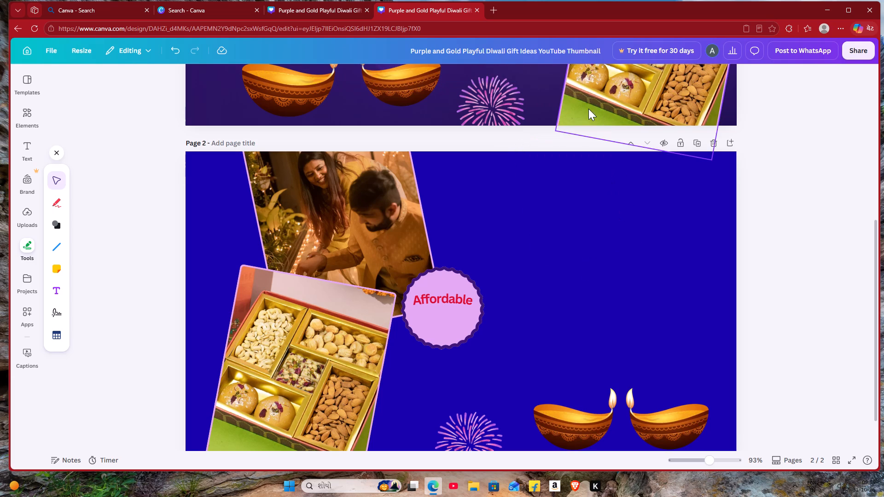
Copy the "& Unique" text from page 1 to page 2 and place it on the pink badge beneath "Affordable".
scroll(487, 213, up, 4)
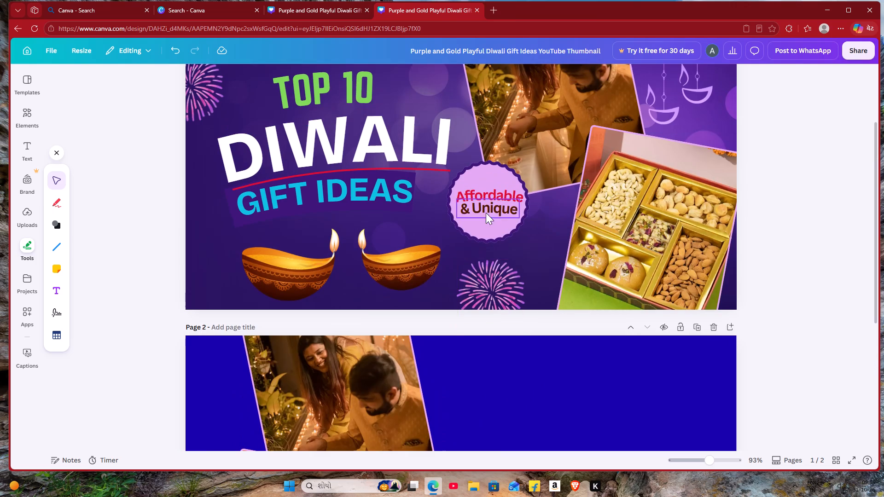
click(481, 207)
right_click(481, 207)
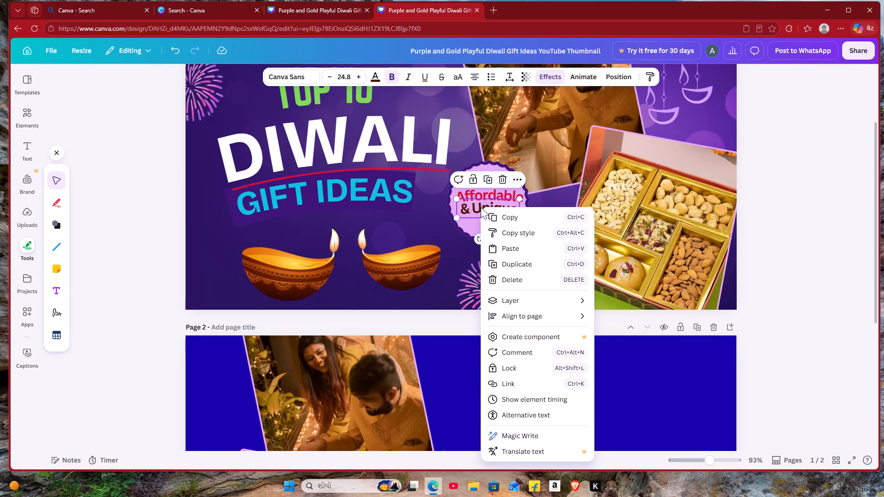
click(501, 225)
click(513, 214)
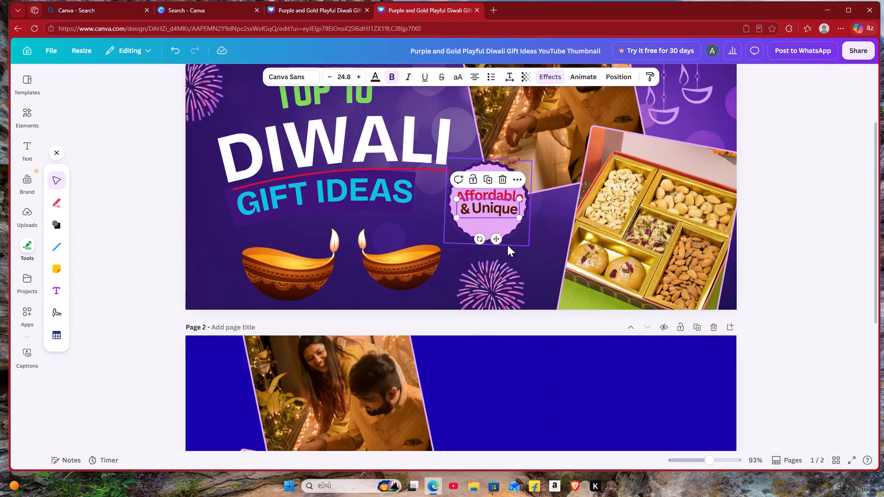
scroll(502, 335, down, 3)
scroll(524, 395, down, 2)
right_click(509, 405)
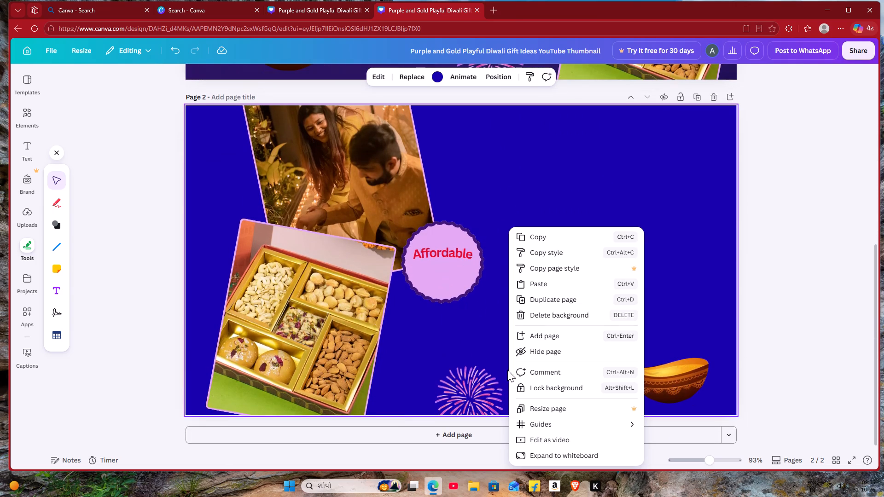
double_click(545, 289)
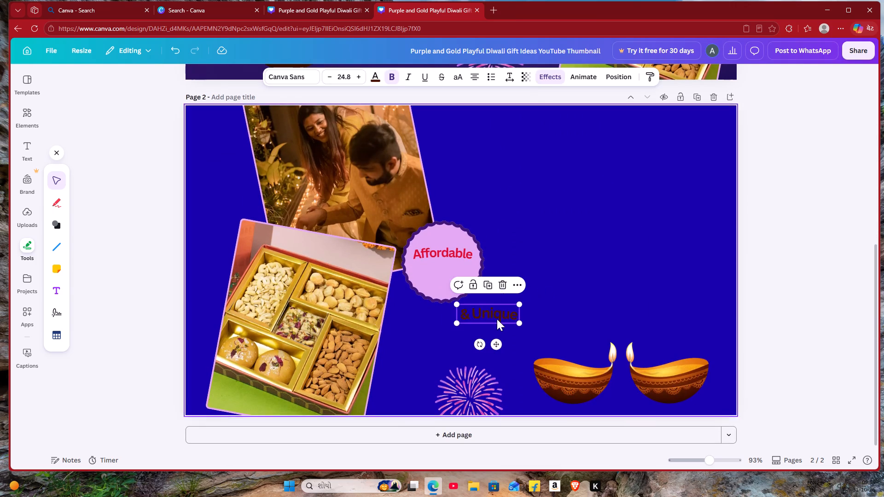
drag(496, 318, 448, 277)
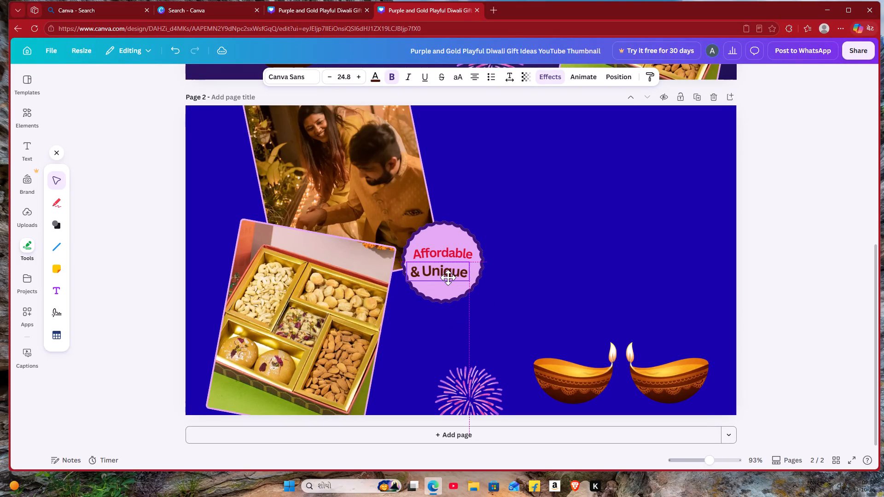
drag(448, 277, 452, 275)
Copy the string of light bulbs from page 1 and paste it onto page 2.
scroll(741, 223, up, 5)
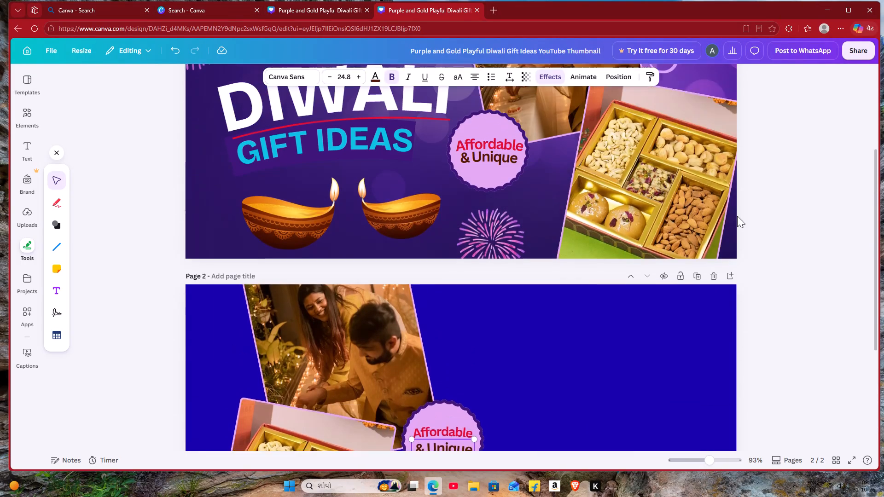
scroll(737, 216, up, 3)
click(257, 151)
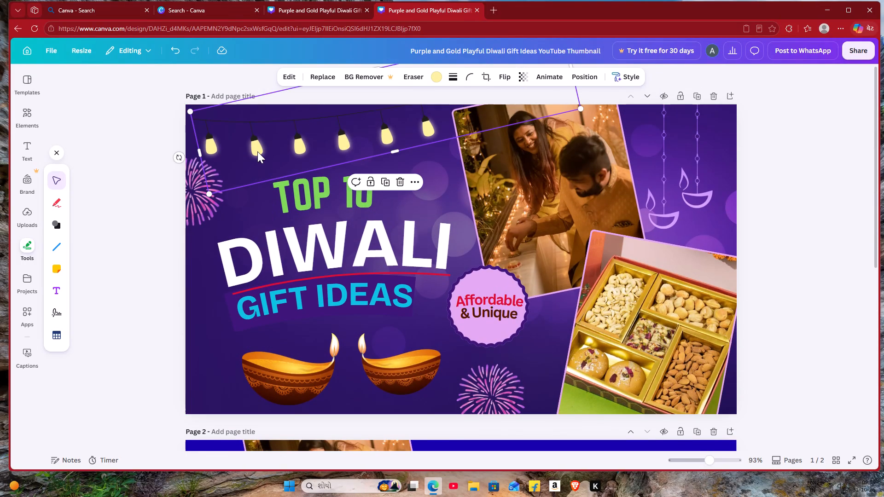
right_click(257, 151)
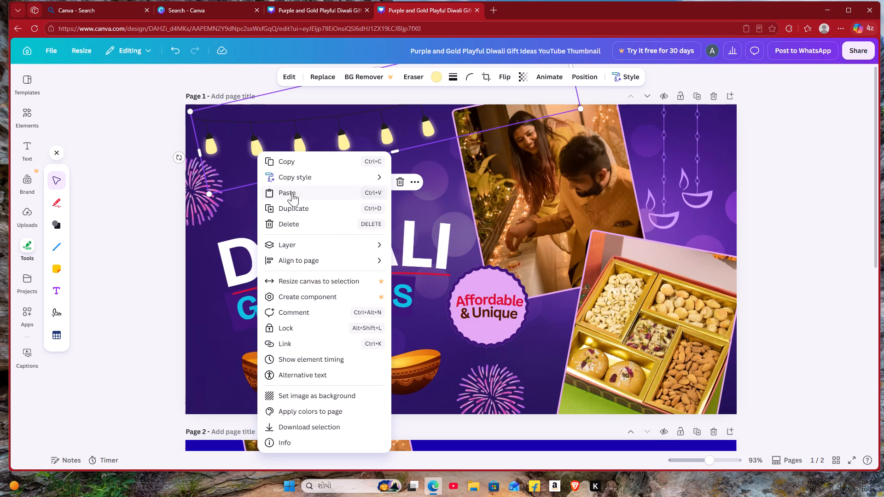
triple_click(303, 153)
click(303, 159)
scroll(312, 202, down, 1)
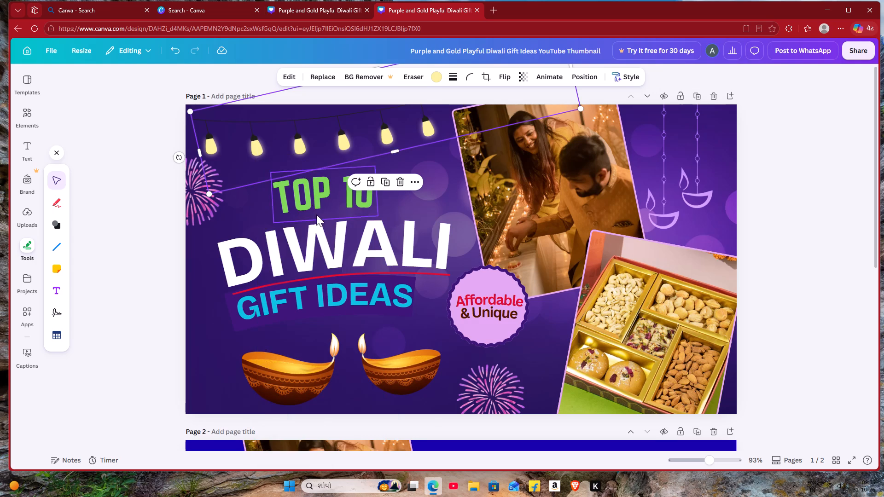
scroll(325, 243, down, 2)
right_click(541, 282)
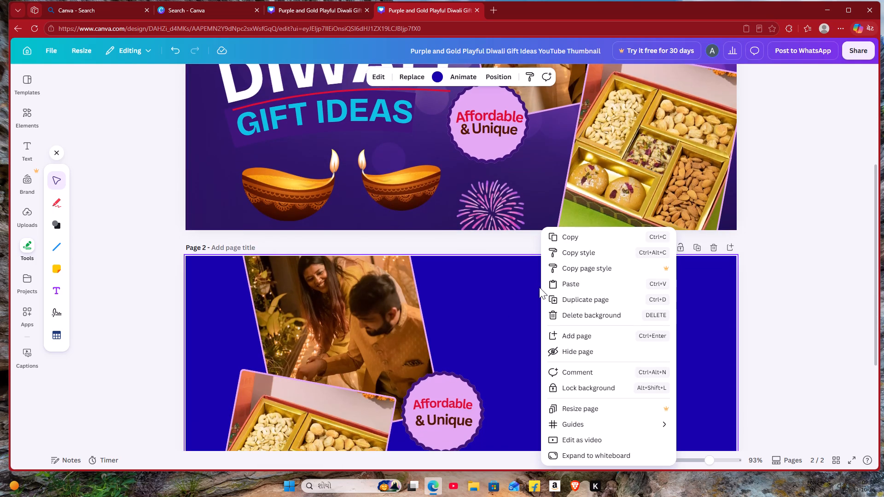
double_click(552, 285)
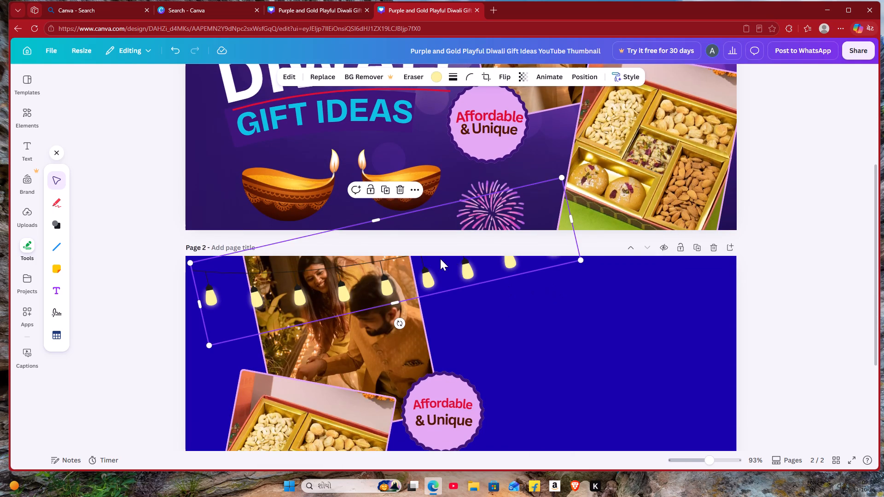
Rotate the page 2 string lights until nearly level and place them along the top edge, right of the couple photo.
drag(440, 259, 597, 296)
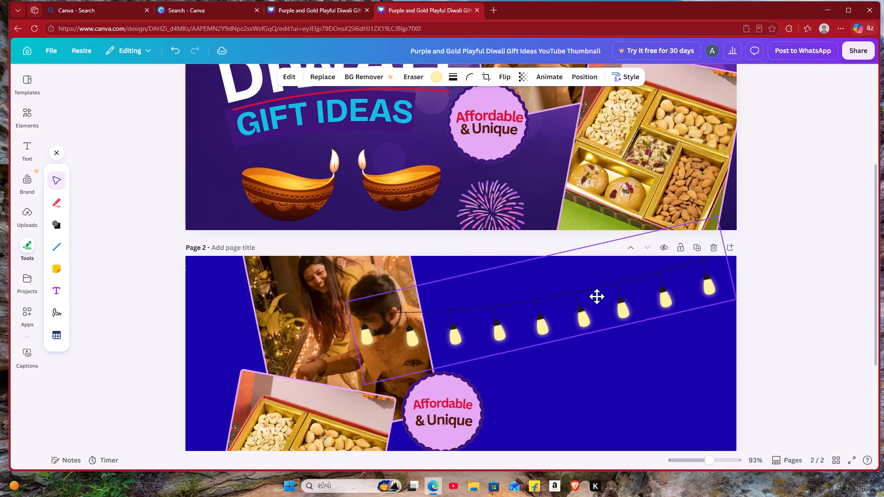
drag(597, 296, 504, 285)
click(507, 283)
click(510, 282)
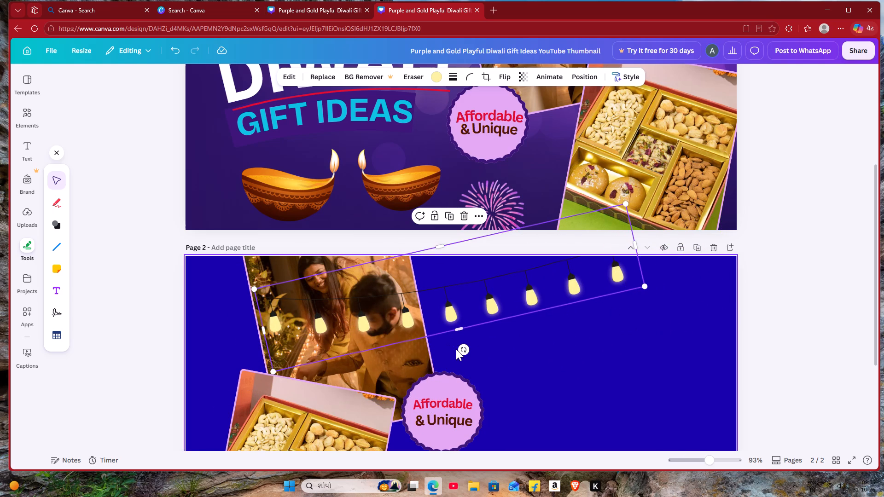
drag(464, 350, 448, 358)
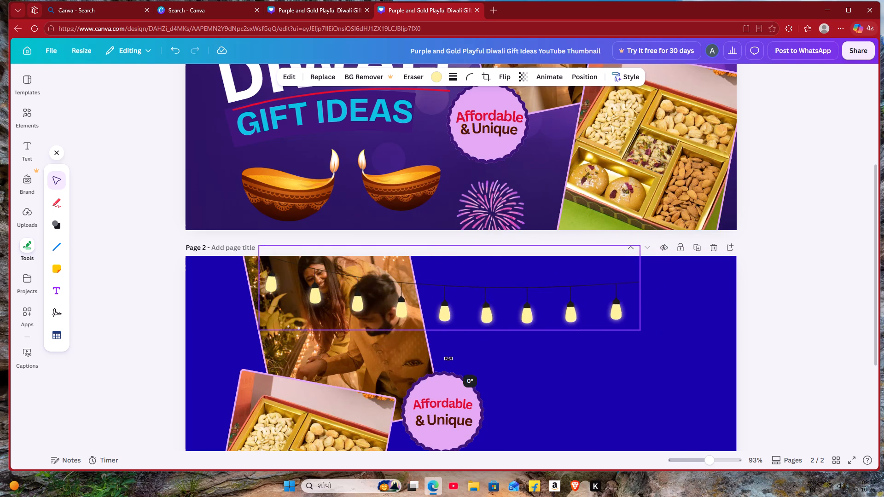
drag(448, 358, 422, 376)
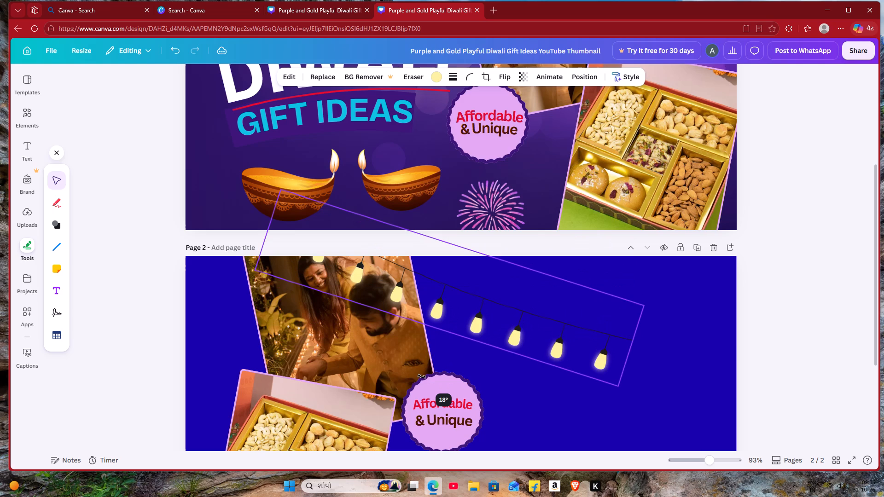
drag(422, 376, 451, 373)
click(451, 373)
drag(404, 281, 529, 258)
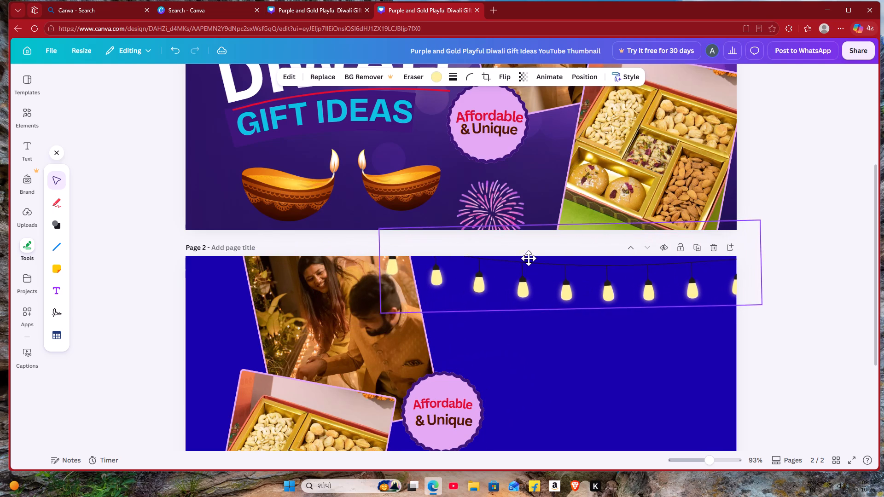
drag(529, 258, 548, 250)
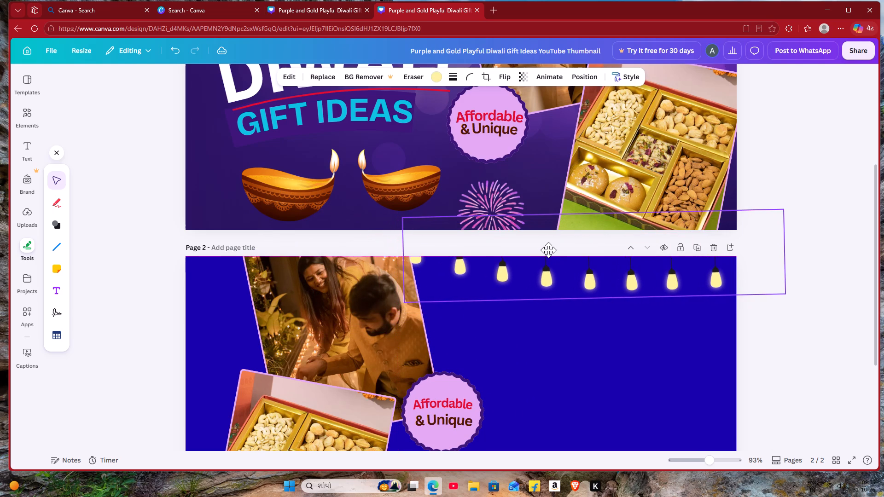
drag(548, 250, 553, 251)
click(553, 251)
Copy the firework on the left edge of page 1 and paste it at the same position on page 2.
scroll(480, 266, up, 2)
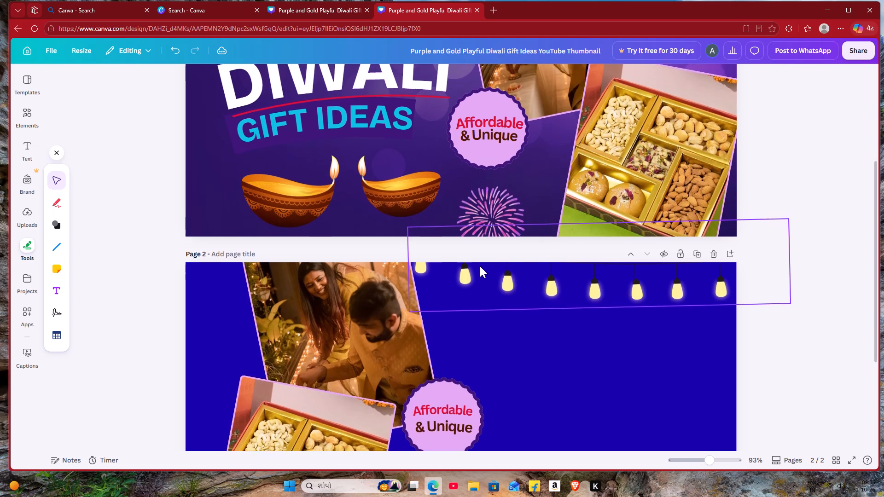
scroll(504, 258, up, 3)
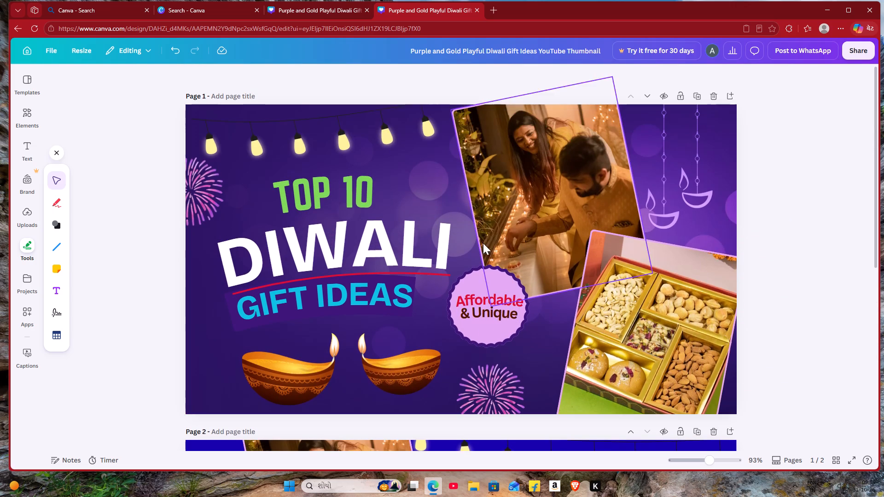
click(215, 196)
right_click(215, 196)
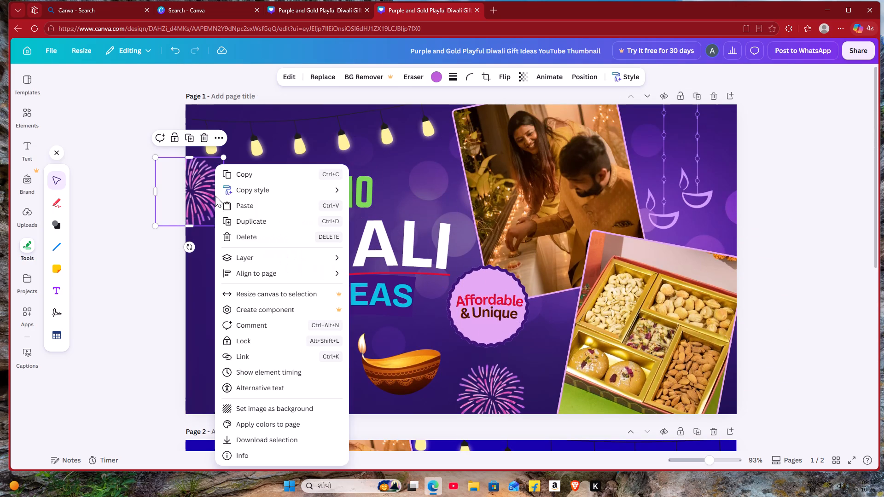
double_click(268, 176)
scroll(255, 195, down, 7)
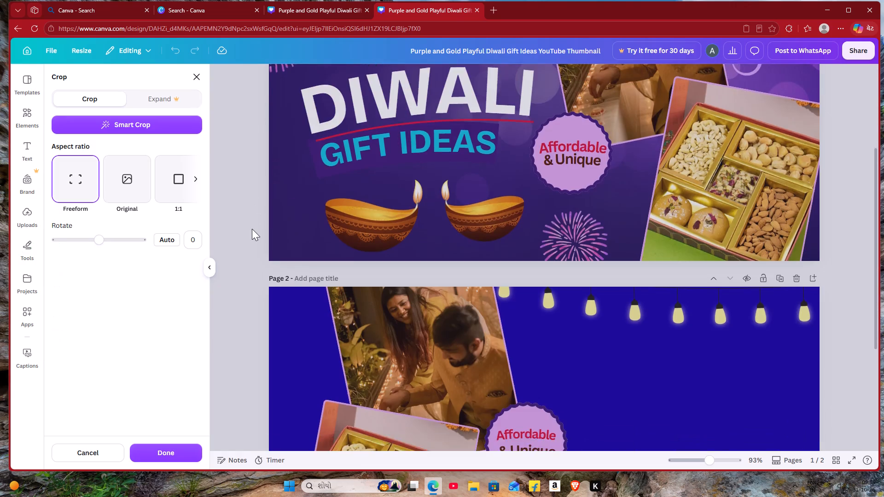
right_click(292, 185)
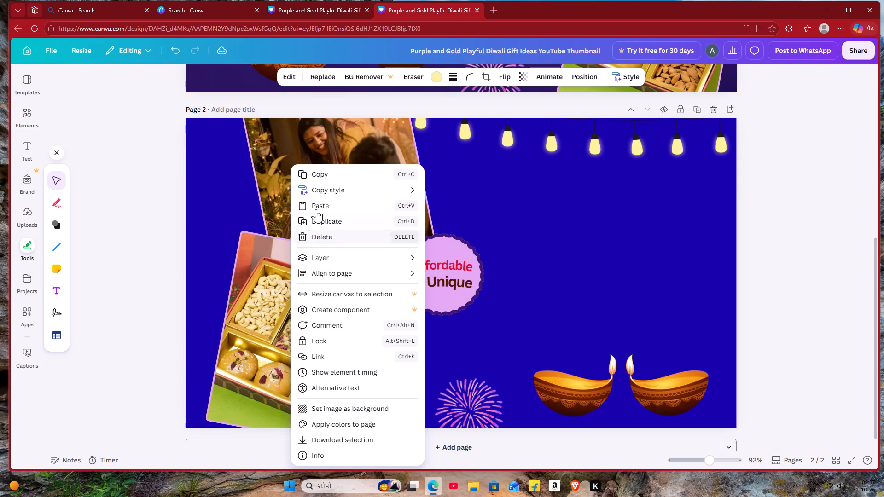
double_click(314, 205)
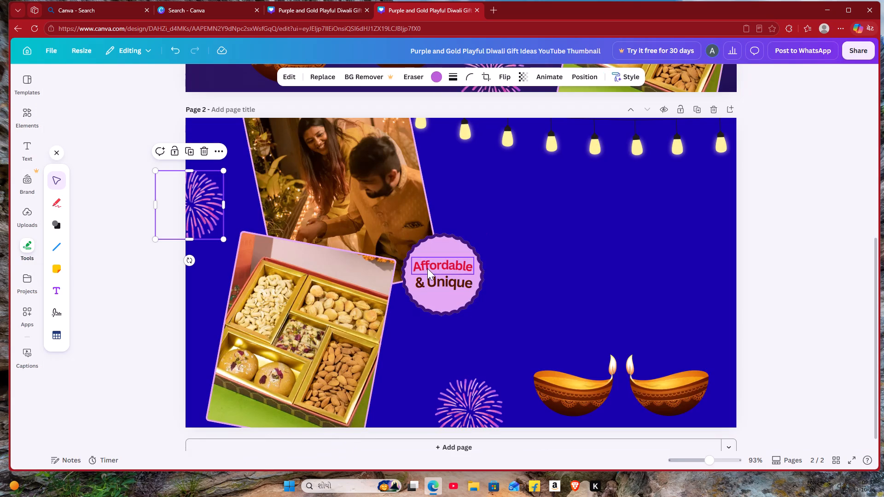
Compare page 2 with page 1 to check which elements still need copying.
scroll(563, 242, up, 2)
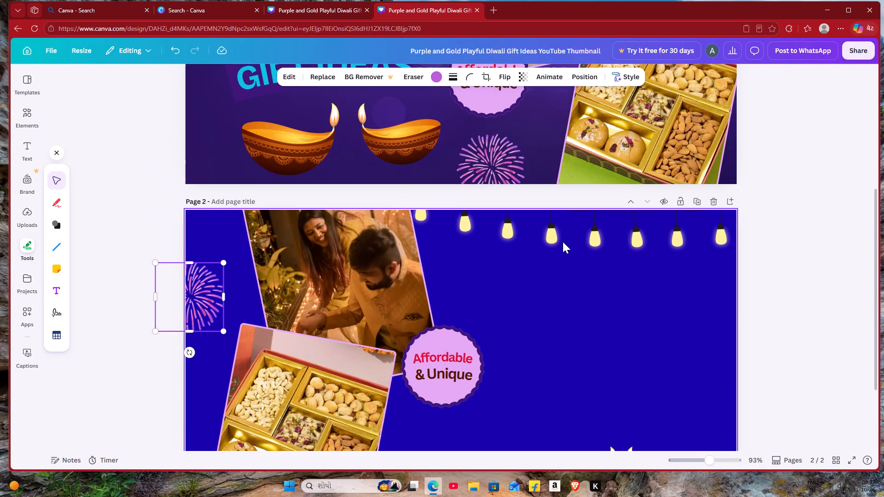
scroll(464, 266, down, 3)
scroll(464, 266, up, 9)
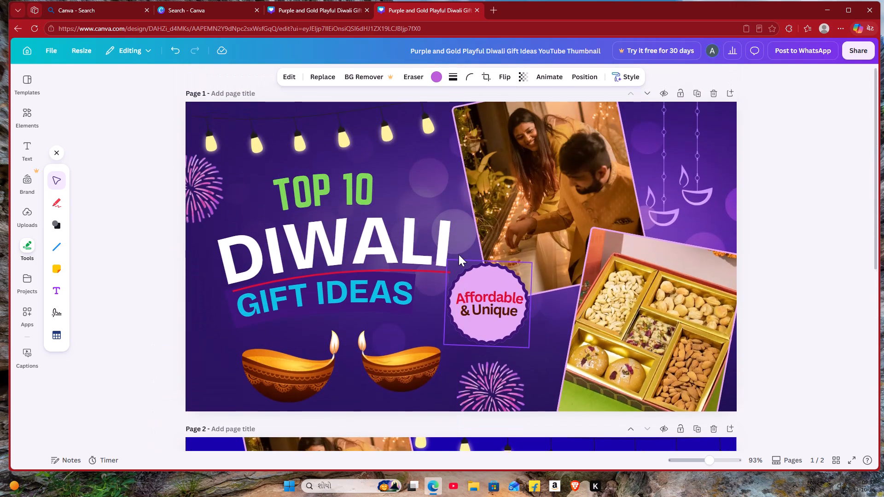
scroll(459, 254, down, 10)
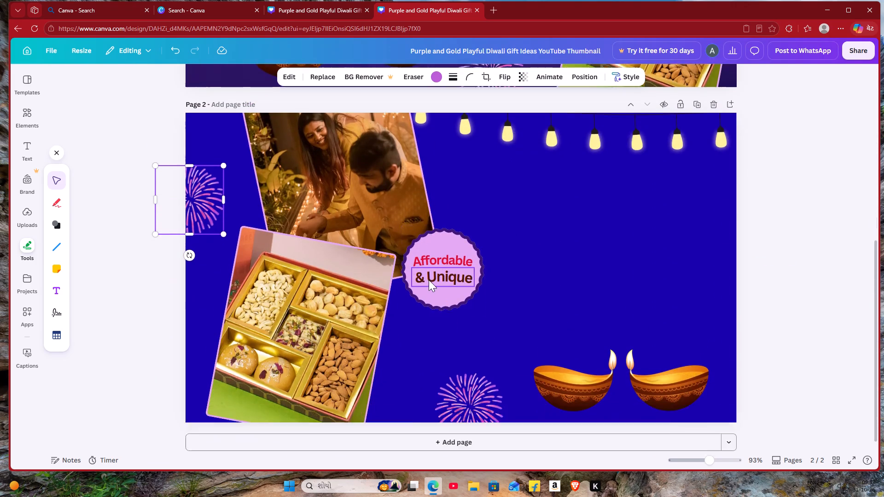
Copy the green TOP 10 text from page 1, paste it onto page 2 and place it below the string lights, above the diyas.
scroll(427, 279, up, 7)
click(303, 177)
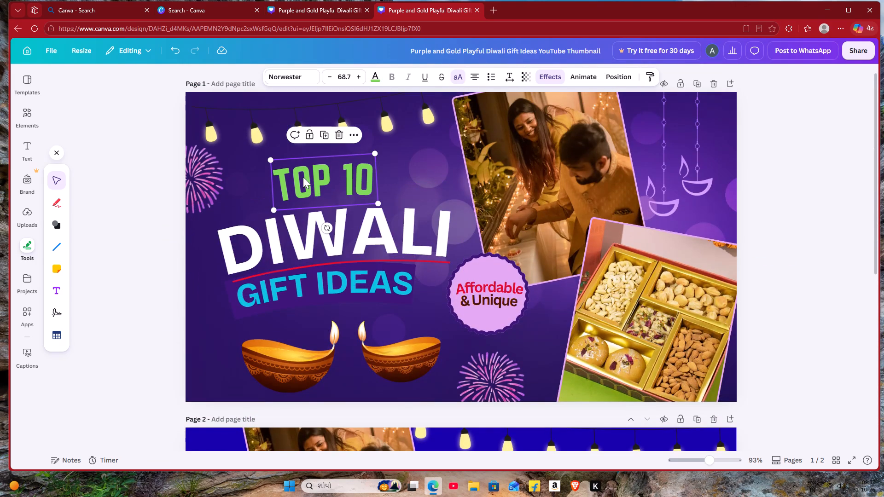
click(378, 204)
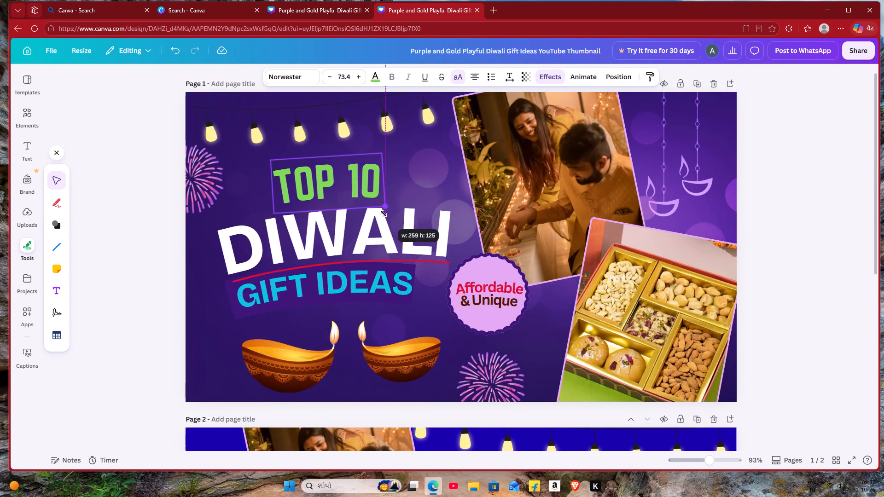
right_click(377, 208)
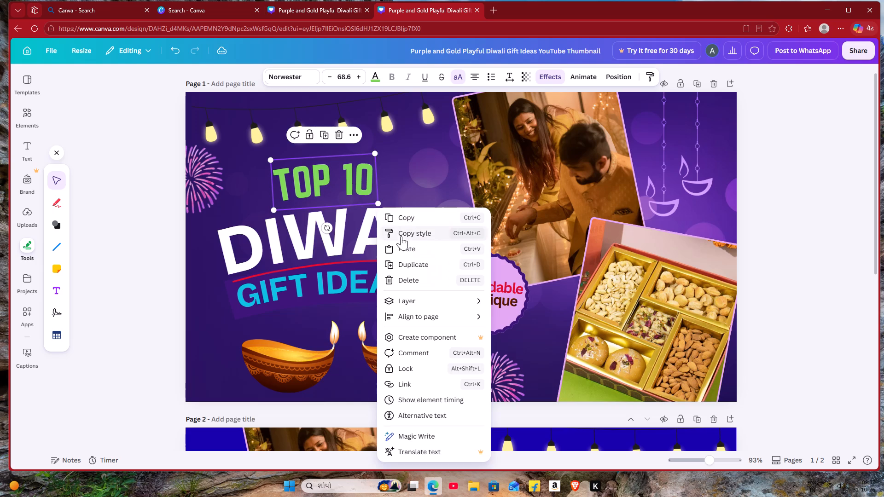
click(396, 216)
scroll(401, 219, down, 3)
right_click(552, 248)
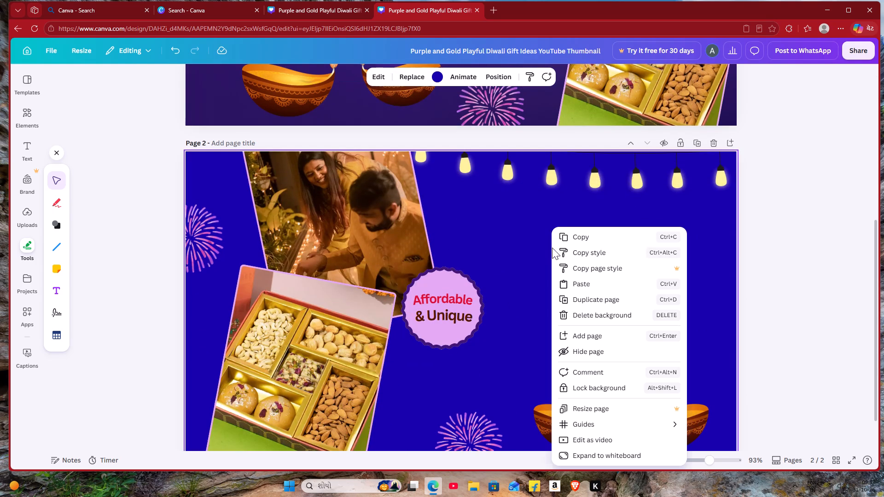
double_click(577, 282)
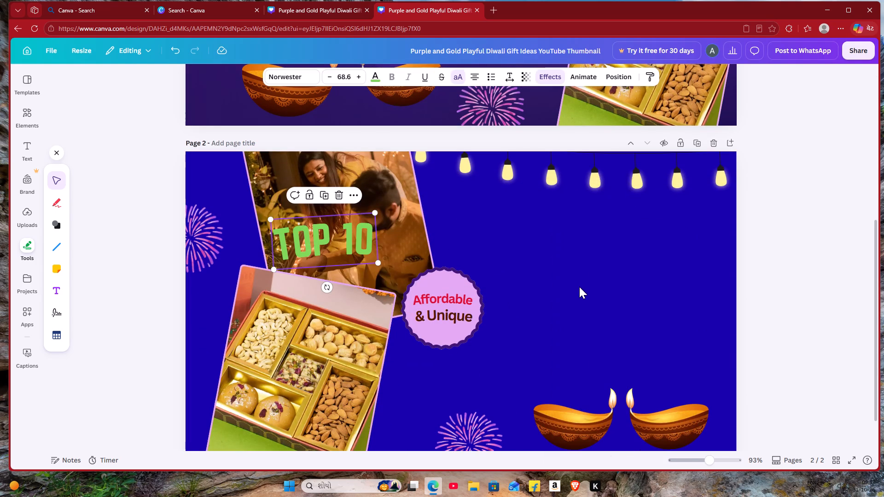
drag(330, 243, 609, 250)
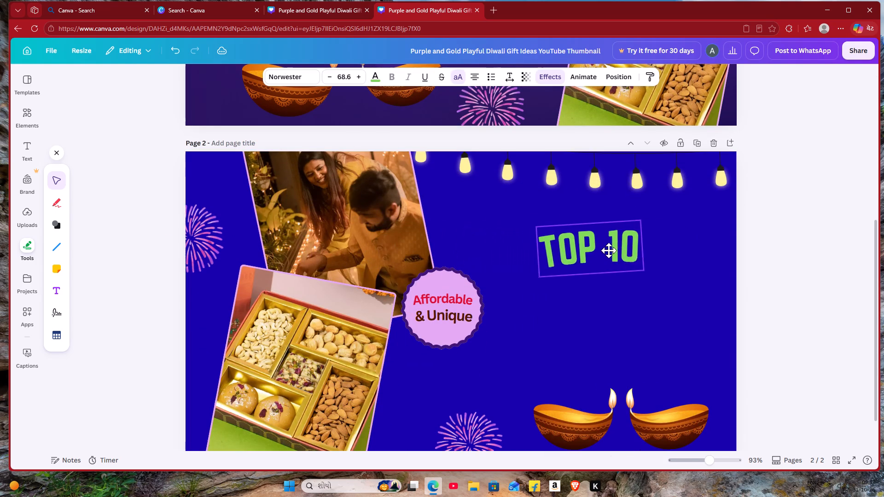
drag(609, 250, 628, 241)
Change the page 2 TOP 10 text's font to Anton and apply the font change across the whole design.
click(292, 72)
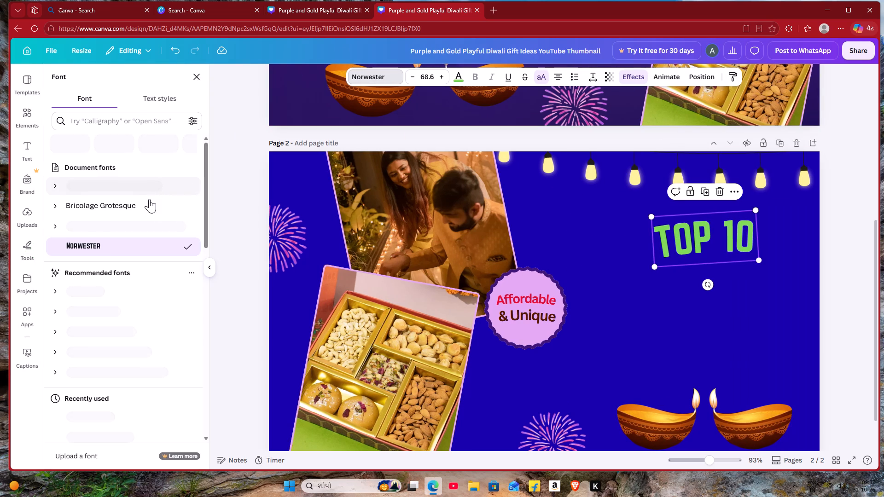
double_click(96, 249)
double_click(97, 236)
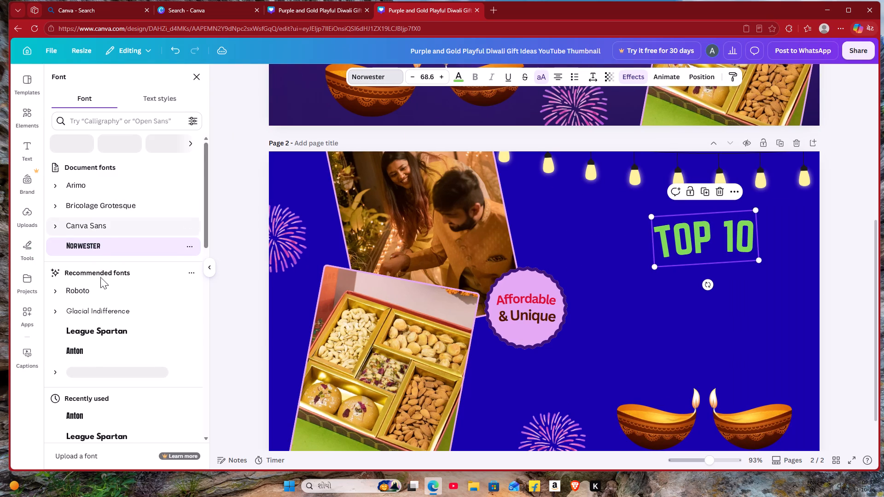
double_click(94, 350)
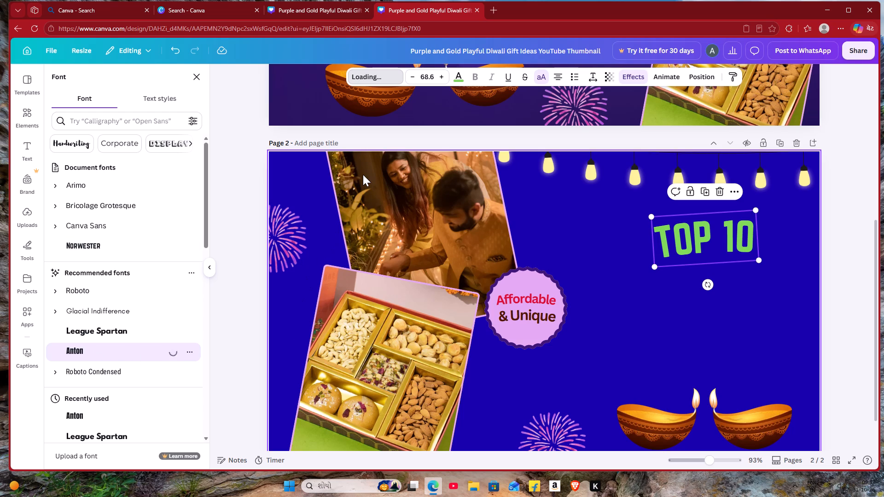
double_click(157, 456)
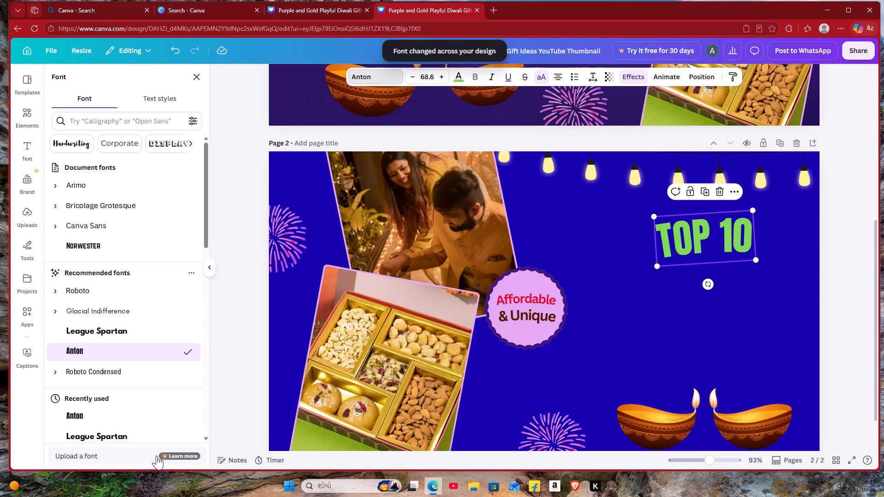
click(590, 319)
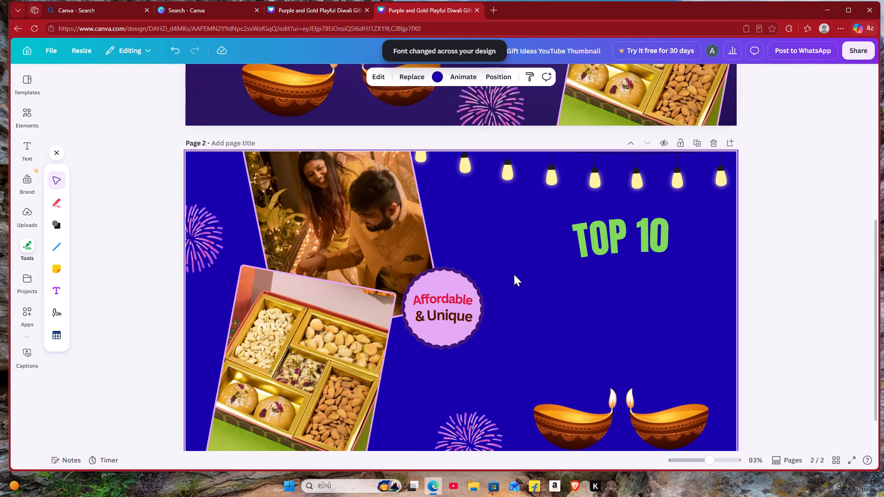
Copy the white DIWALI heading from page 1, paste it onto page 2 and place it directly beneath TOP 10.
scroll(461, 260, up, 3)
scroll(396, 245, up, 2)
click(309, 211)
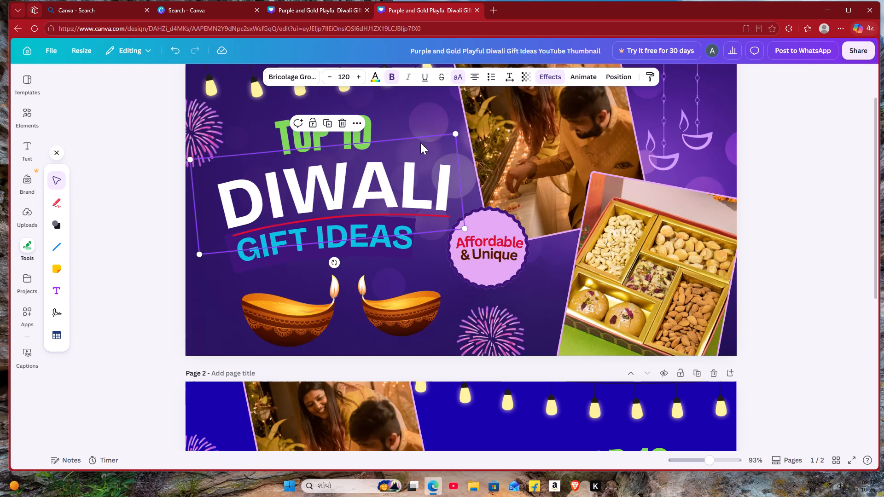
right_click(406, 160)
right_click(406, 160)
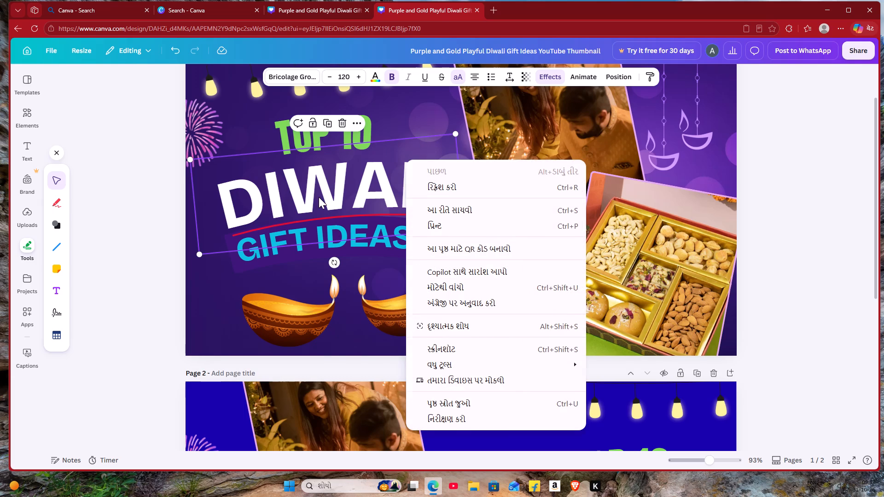
right_click(319, 197)
click(337, 206)
scroll(382, 248, down, 3)
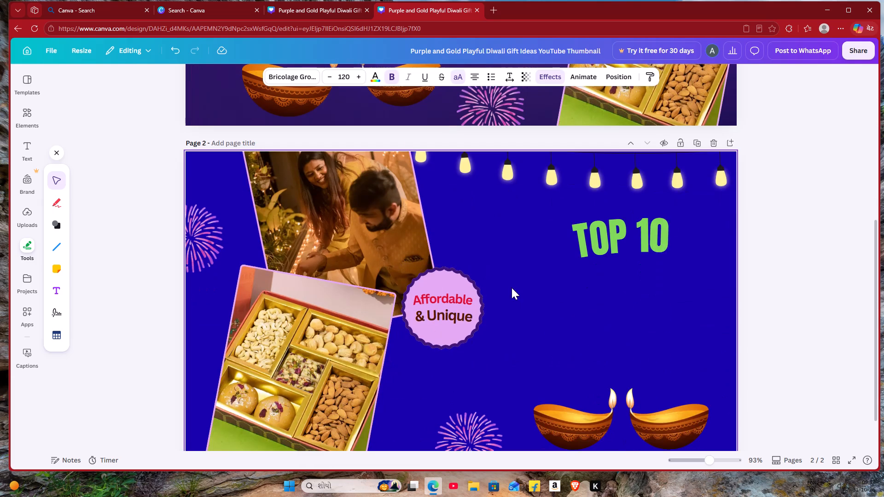
right_click(563, 316)
click(591, 284)
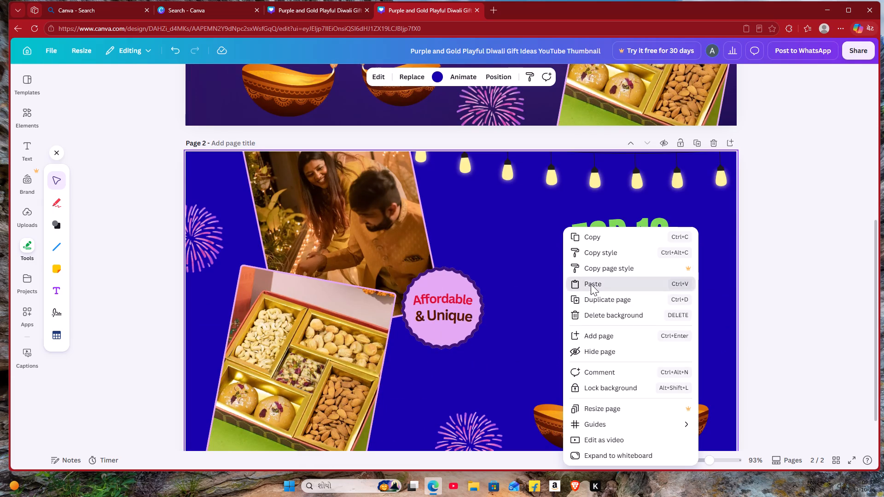
drag(315, 285, 558, 289)
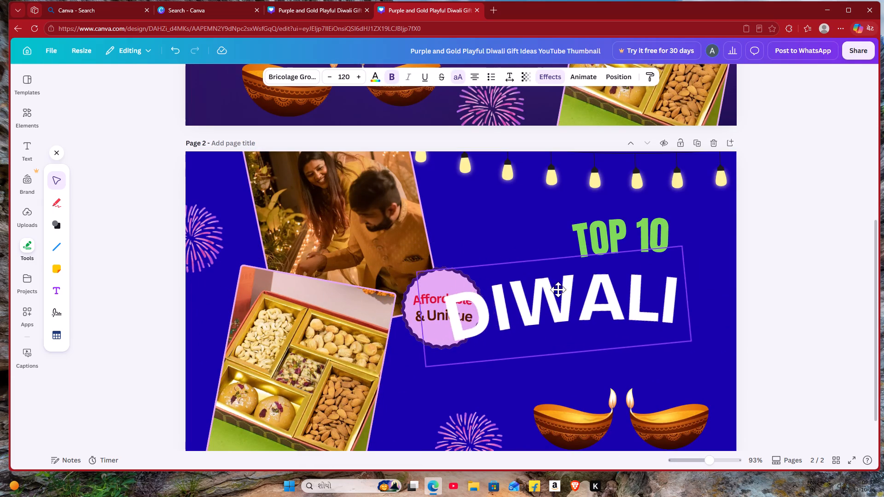
drag(558, 289, 574, 288)
Scale the page 2 DIWALI heading down to about font size 98.9, clear of the Affordable & Unique badge.
drag(459, 366, 466, 355)
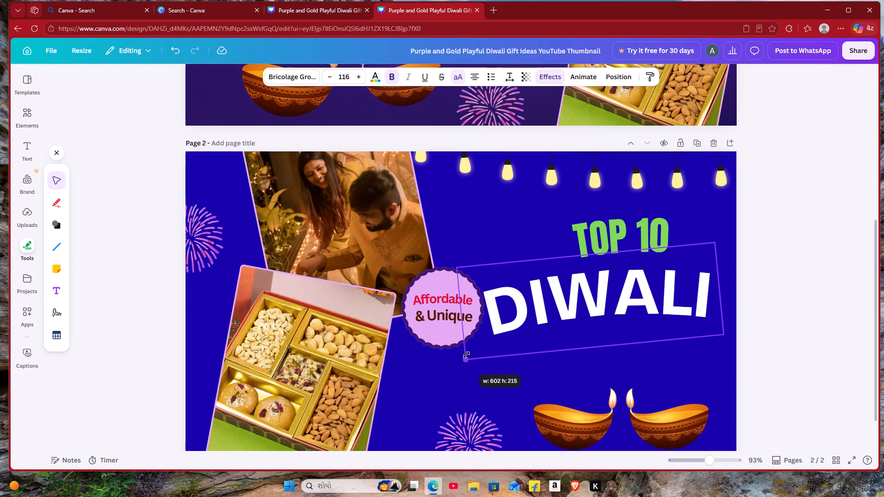
drag(466, 355, 476, 285)
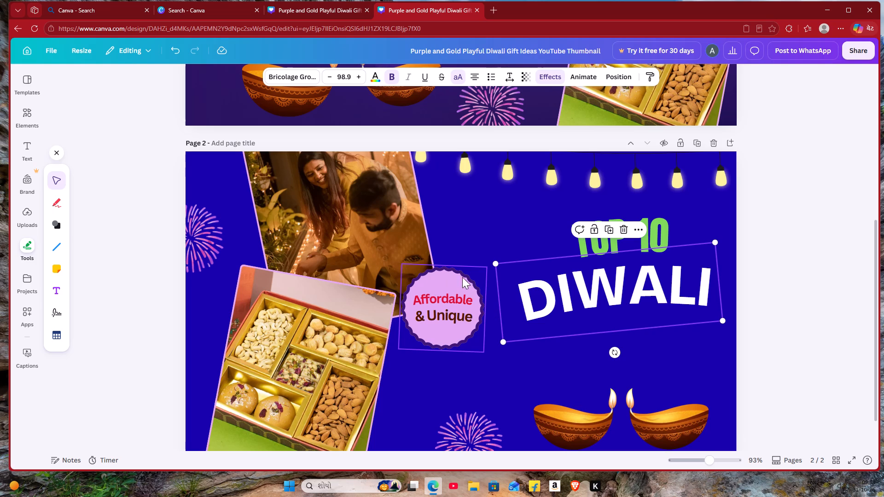
Copy the whole GIFT IDEAS text box from page 1.
scroll(440, 271, up, 3)
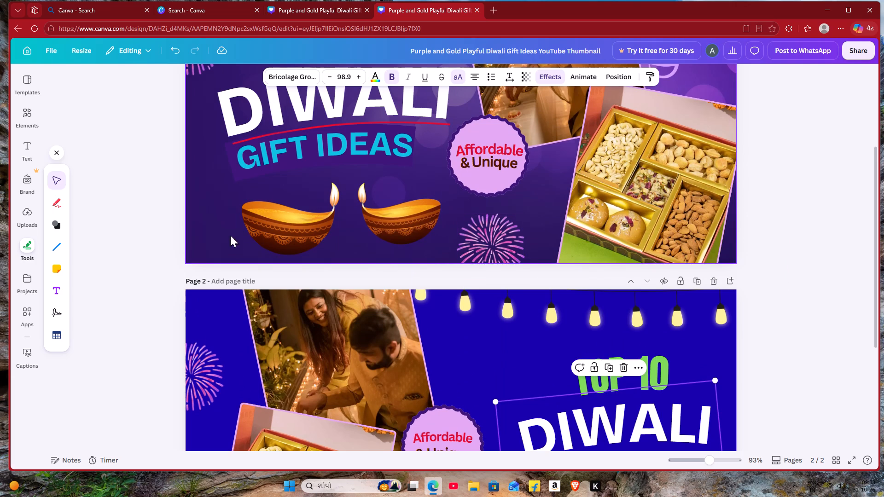
double_click(291, 158)
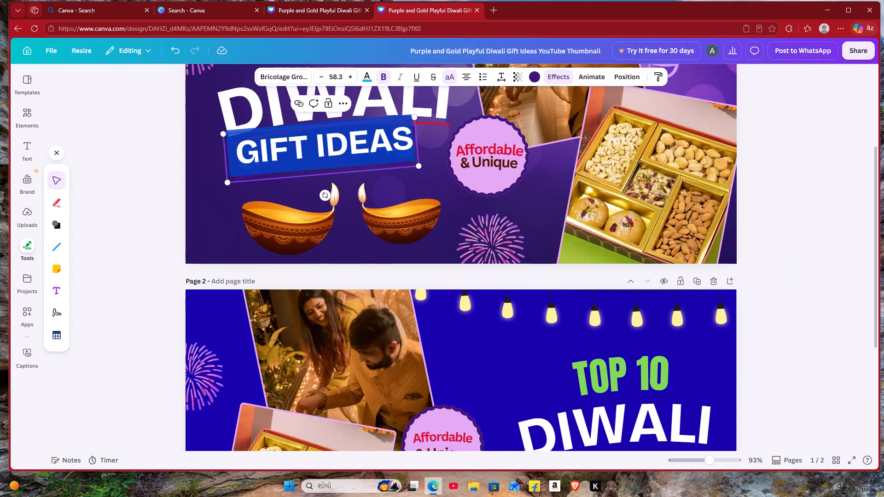
right_click(358, 151)
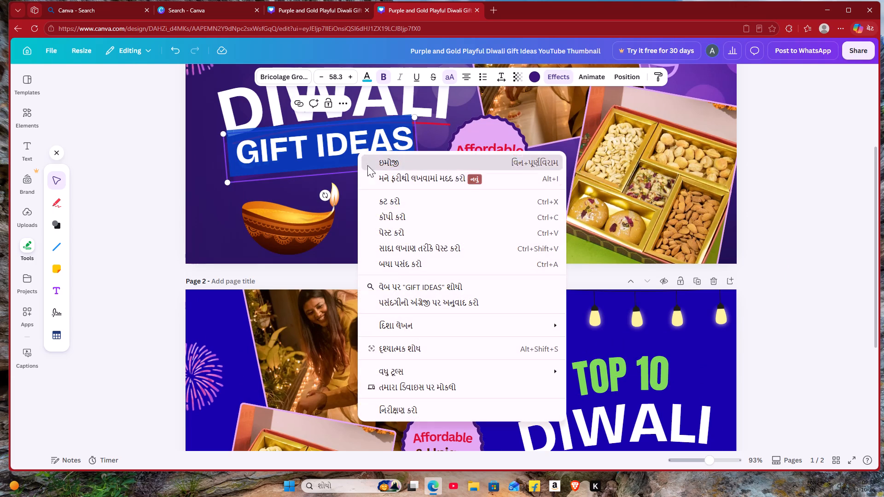
click(301, 168)
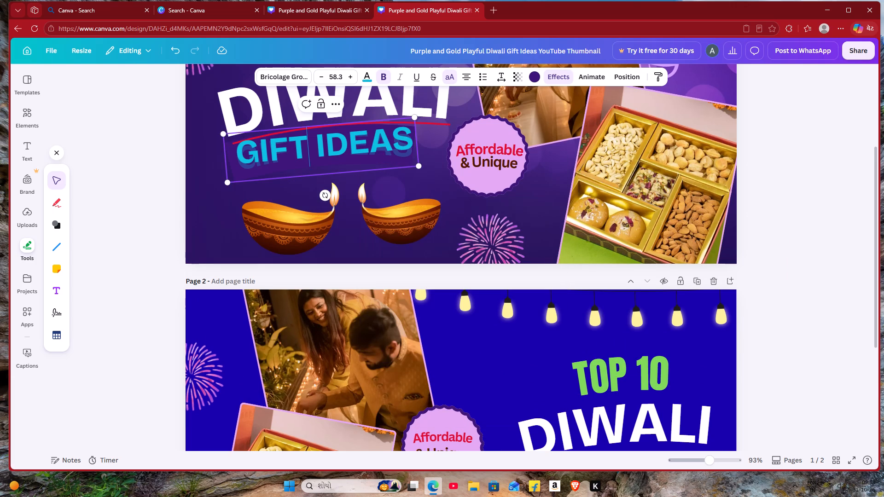
right_click(302, 164)
double_click(275, 154)
click(274, 155)
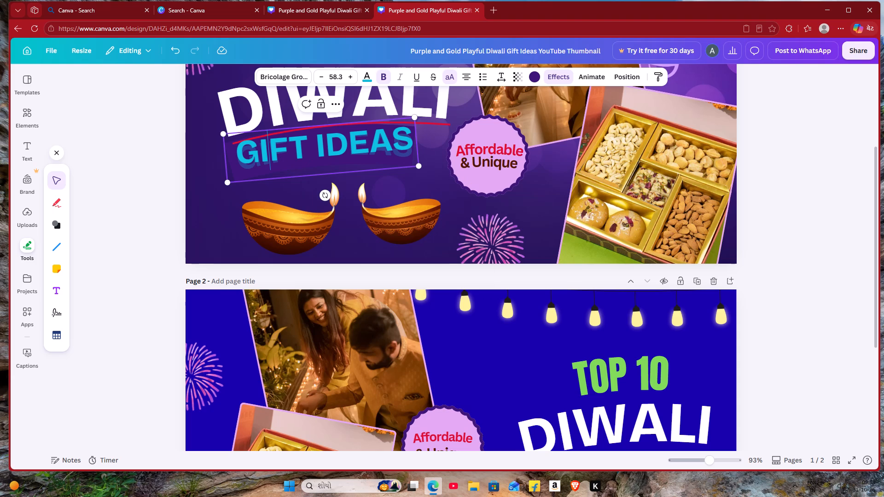
double_click(199, 194)
click(277, 155)
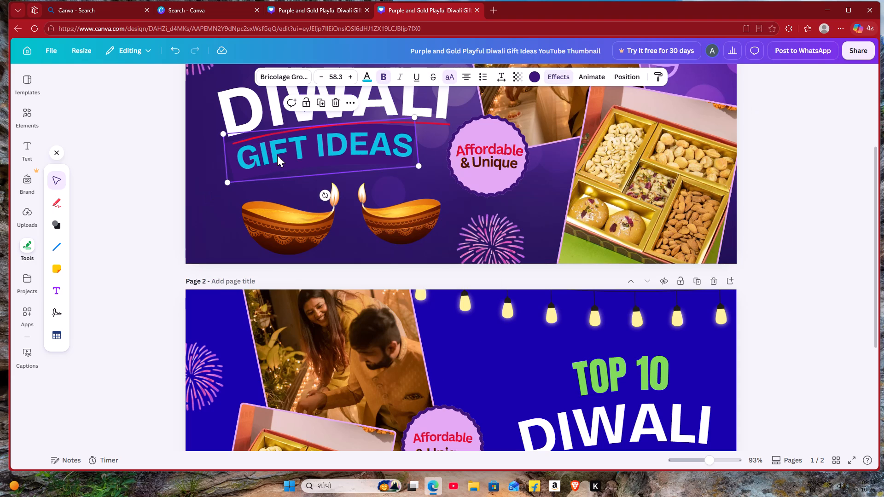
right_click(277, 155)
click(299, 167)
Paste the GIFT IDEAS text onto page 2 and place it between the DIWALI heading and the diyas.
scroll(316, 180, down, 3)
right_click(578, 354)
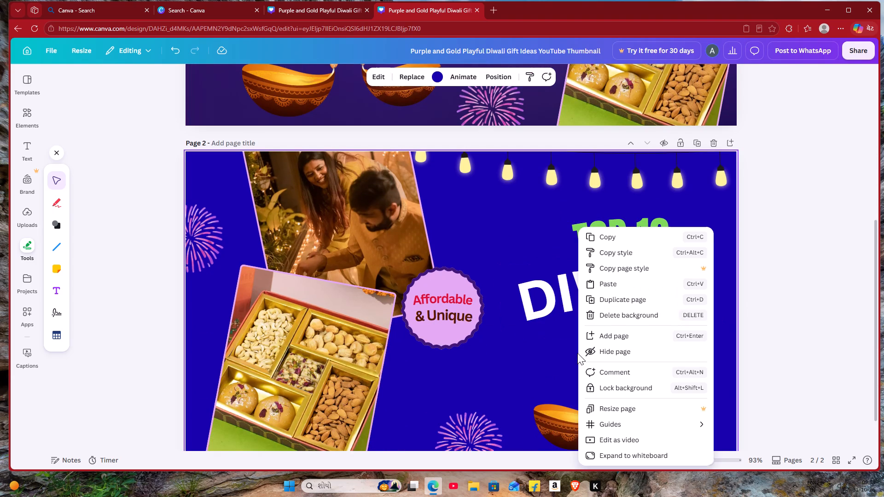
double_click(604, 287)
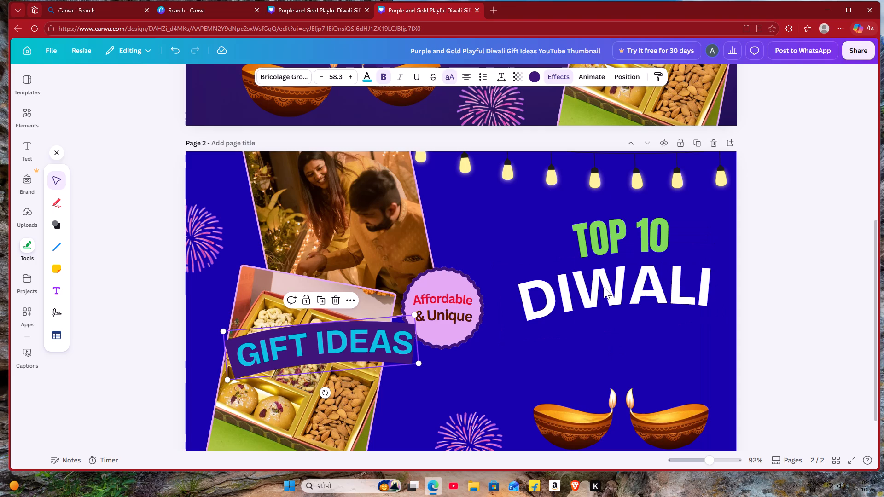
drag(354, 345, 646, 363)
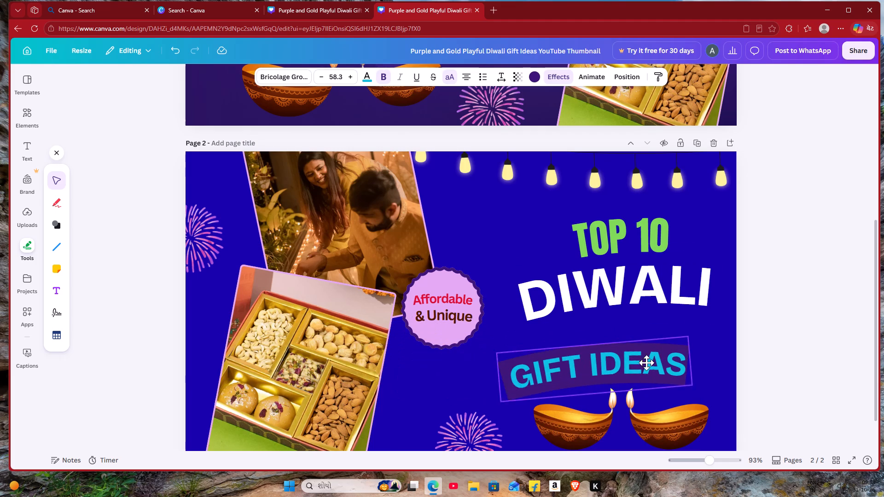
drag(646, 363, 651, 342)
click(651, 342)
click(615, 335)
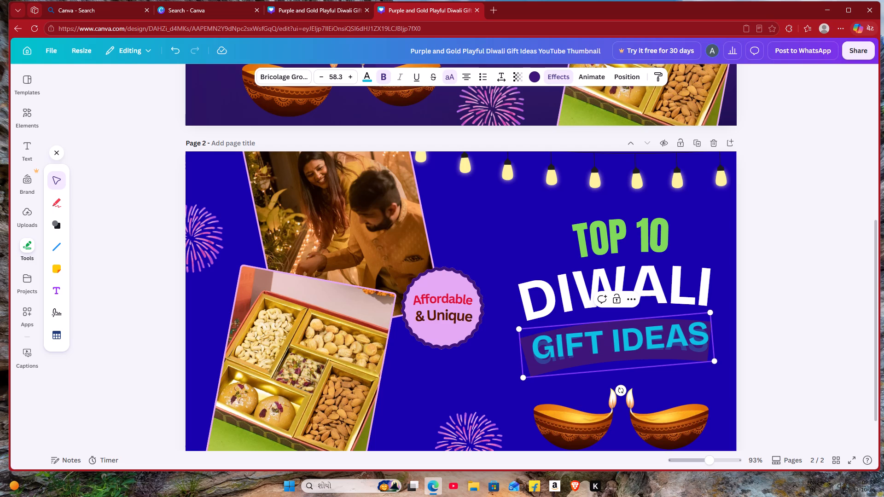
Recolour the page 2 DIWALI heading with the red already used in the design's text.
click(600, 318)
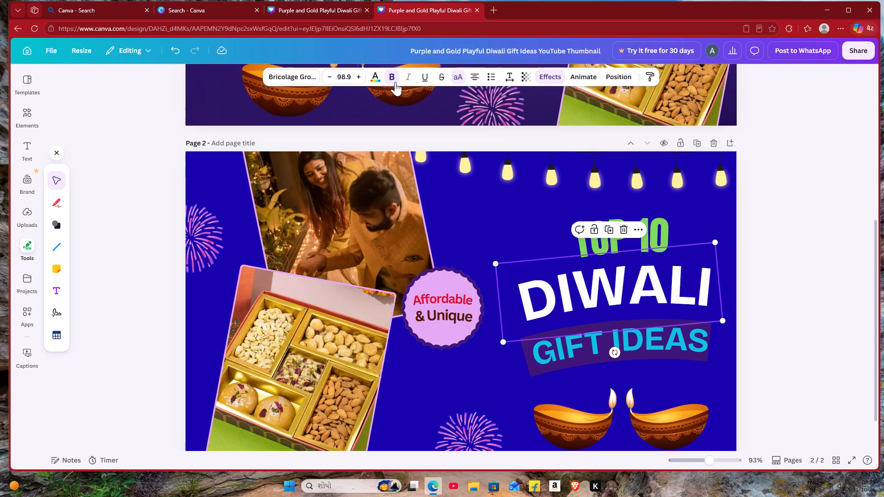
click(374, 80)
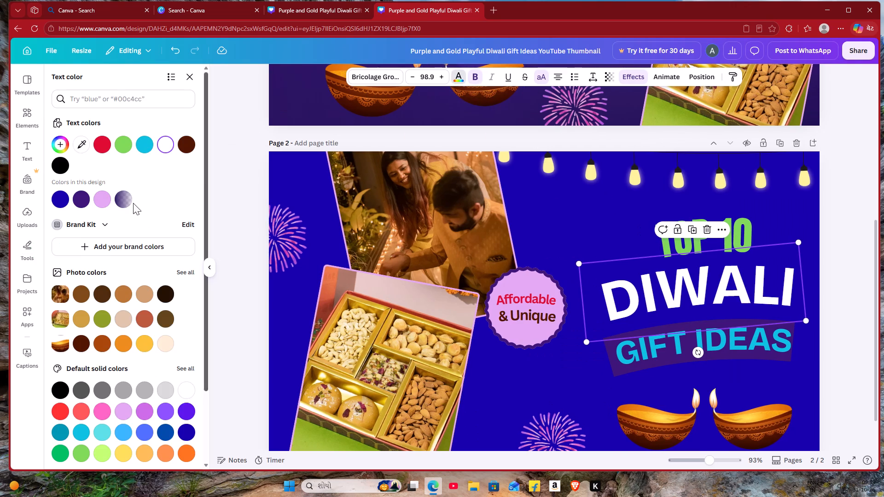
click(96, 142)
click(572, 231)
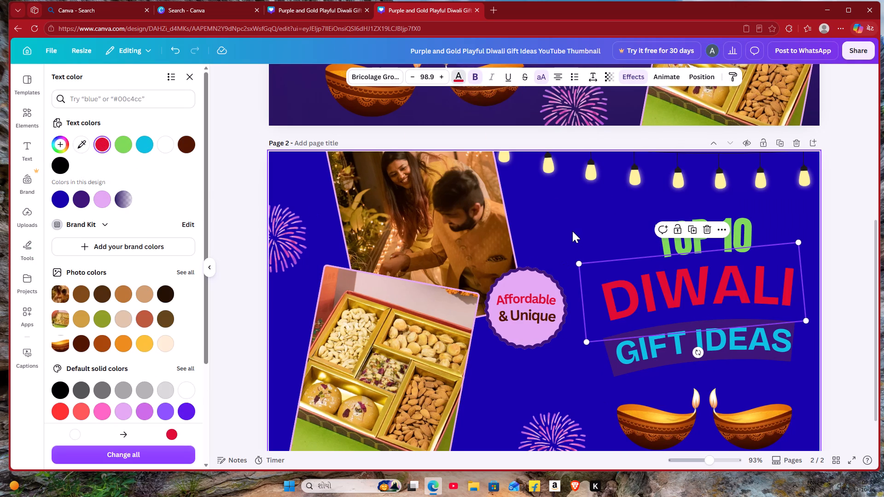
Rotate the page 2 GIFT IDEAS text very slightly.
double_click(610, 344)
click(610, 344)
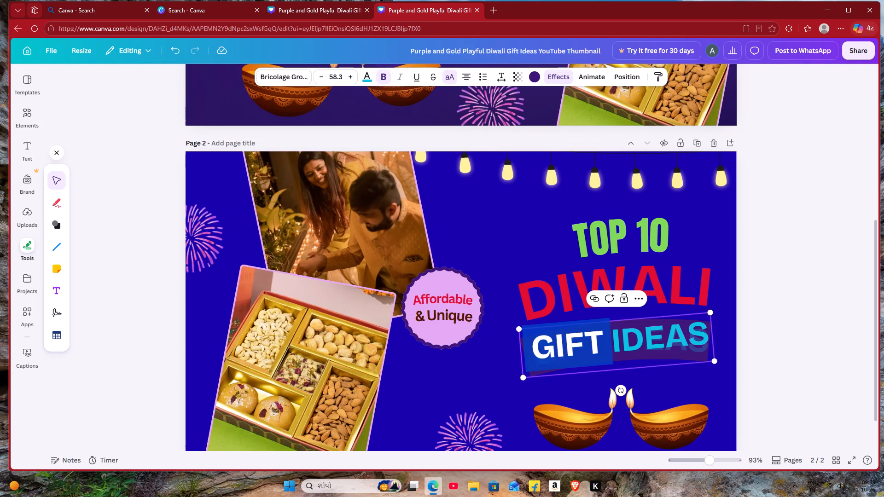
click(621, 388)
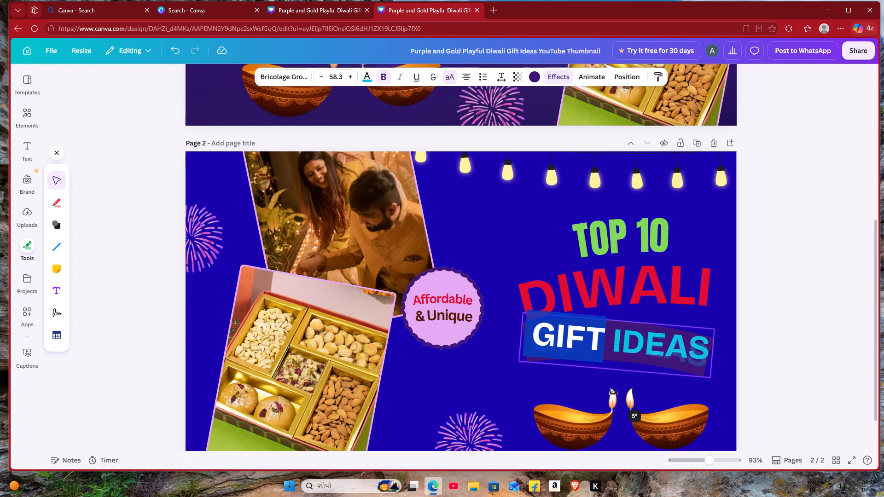
Rotate the page 2 DIWALI heading until its text box is level.
click(600, 276)
drag(611, 350, 602, 354)
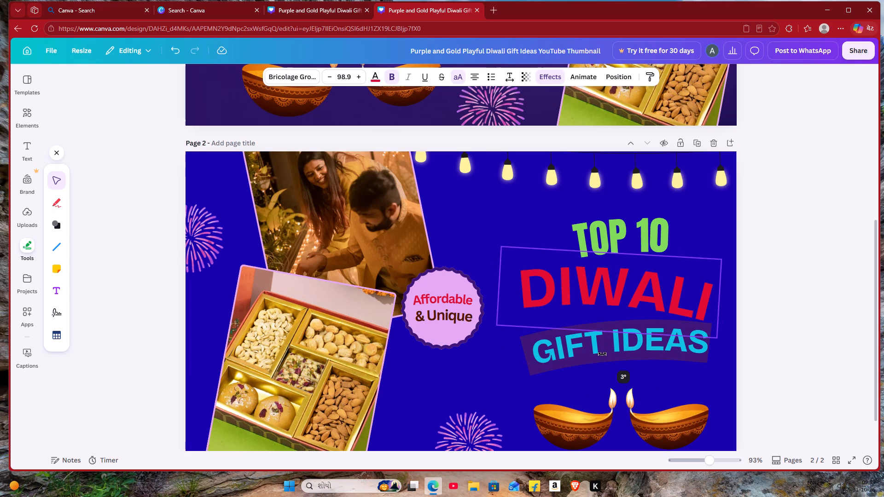
drag(602, 354, 606, 355)
click(606, 355)
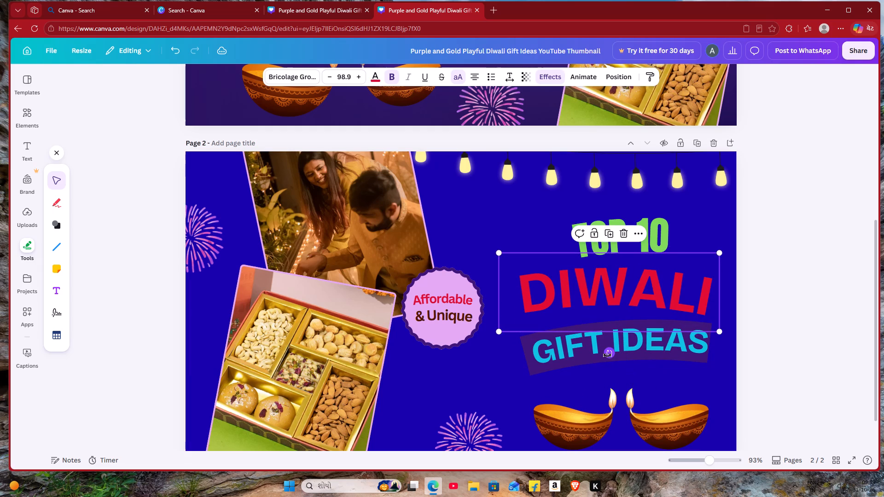
Straighten the page 2 GIFT IDEAS text to a rotation of 0°.
double_click(628, 339)
click(619, 389)
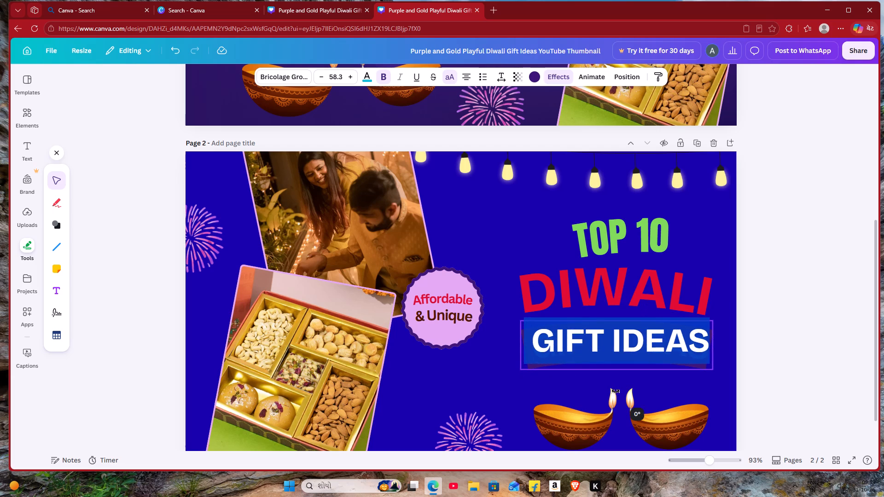
click(607, 344)
click(604, 344)
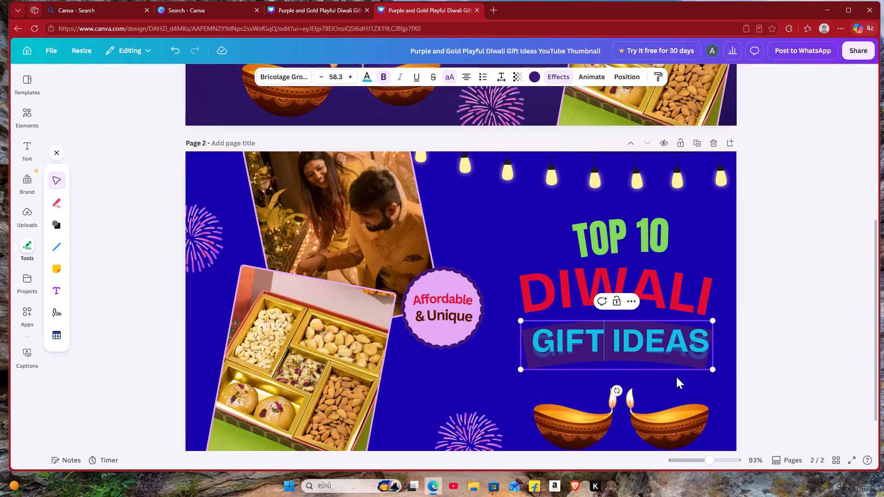
double_click(740, 397)
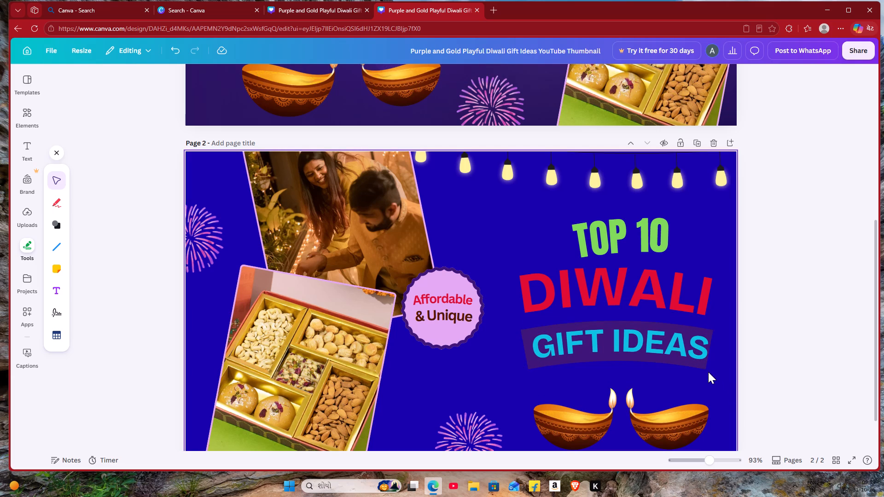
Reposition the GIFT IDEAS text on page 2 so it sits centred close beneath the DIWALI heading.
click(700, 358)
drag(710, 367, 711, 373)
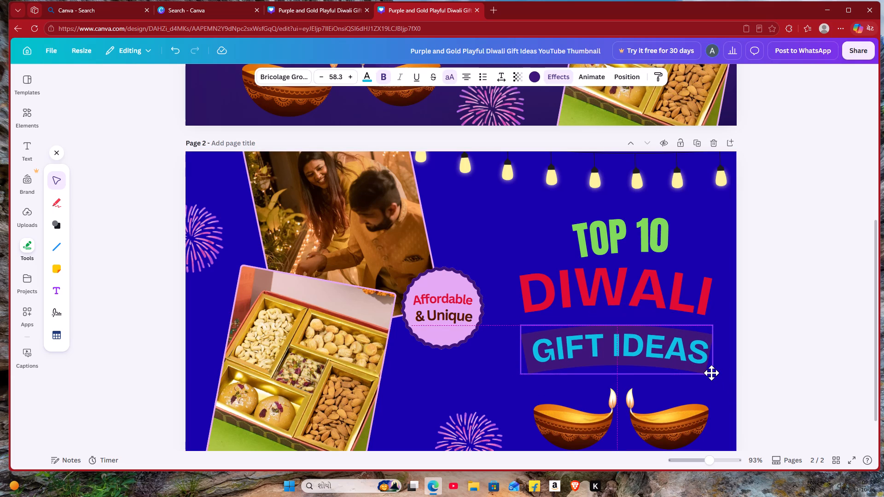
drag(711, 373, 701, 365)
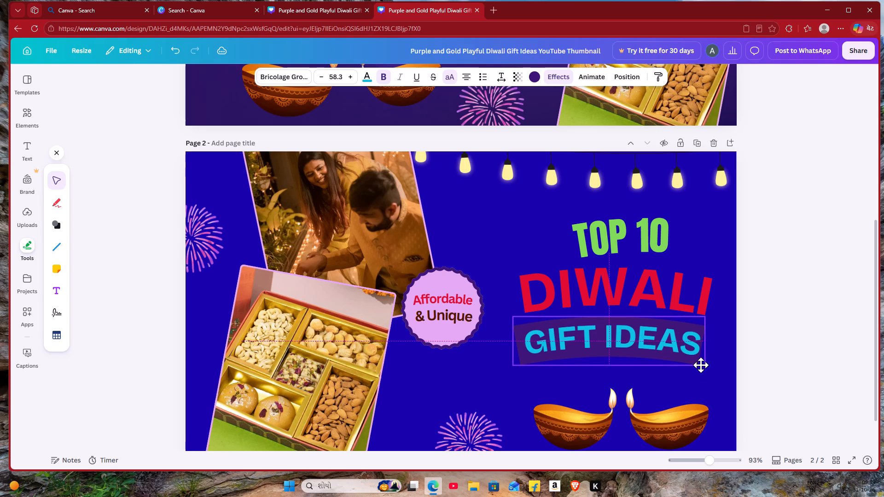
drag(701, 365, 704, 362)
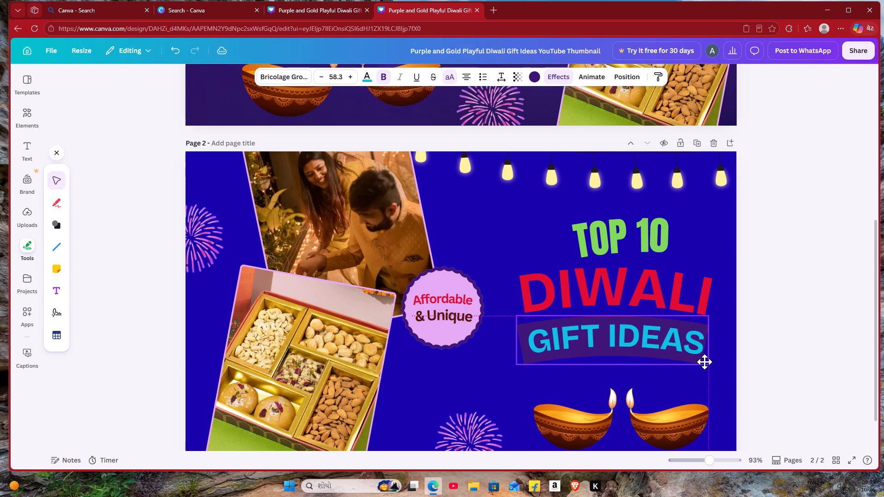
drag(704, 362, 705, 361)
click(705, 361)
Rotate the page 2 TOP 10 text to about -1° and nudge it slightly up above DIWALI.
click(619, 252)
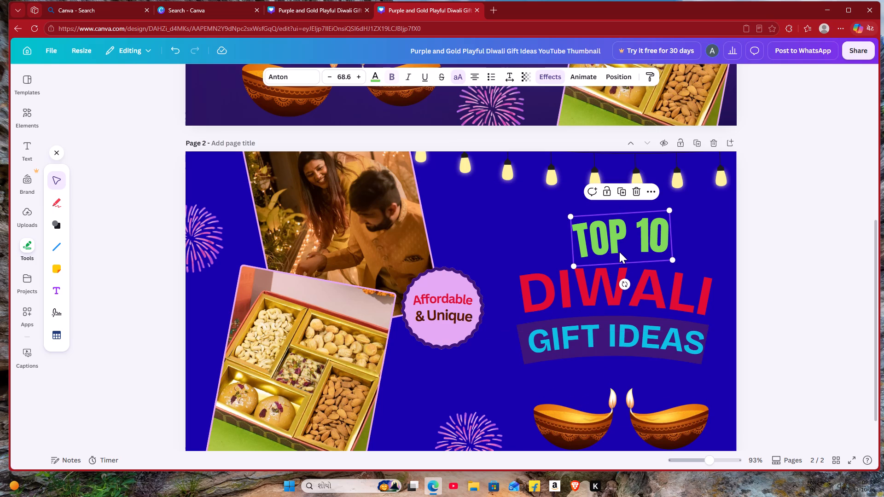
click(626, 282)
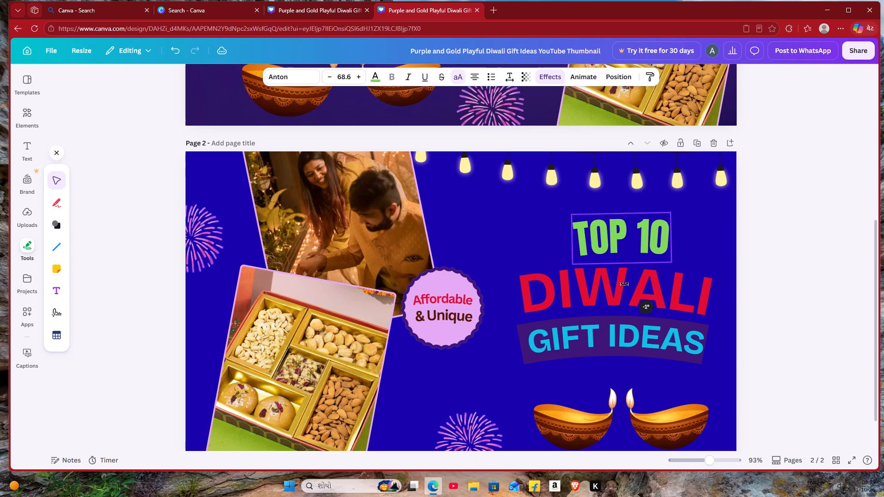
drag(616, 240, 616, 235)
Select the red curved line beneath the DIWALI heading on page 1 and bring up its options.
scroll(477, 246, up, 3)
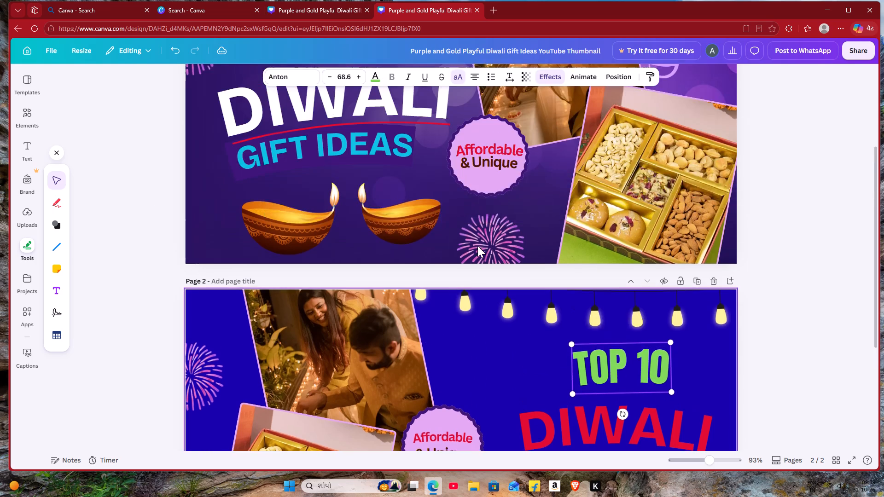
scroll(477, 246, up, 3)
double_click(305, 266)
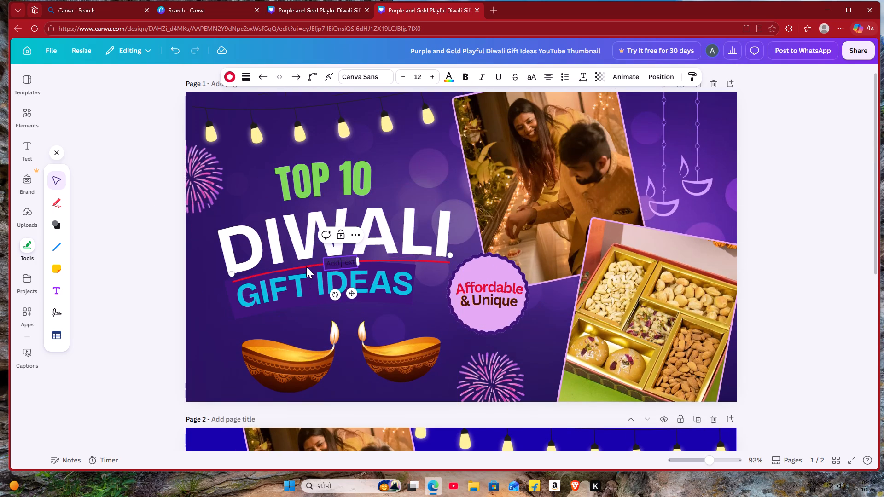
right_click(306, 267)
right_click(306, 267)
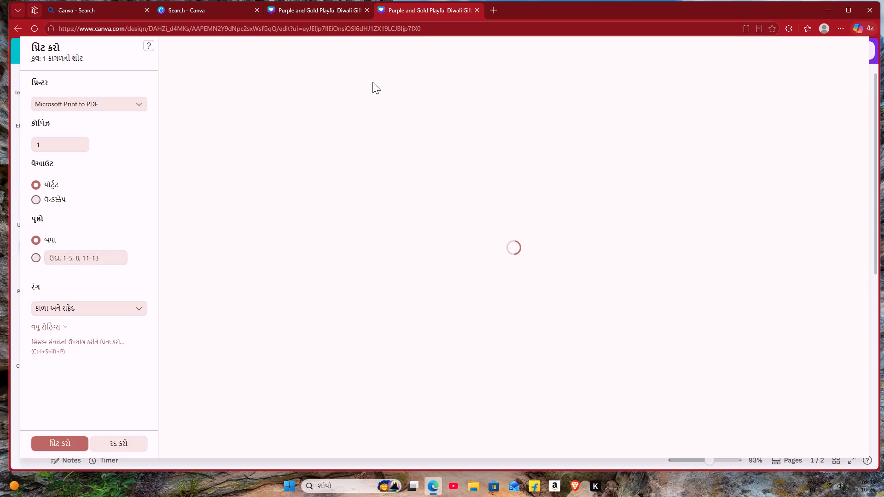
Switch to the other browser tab and look over the original single-page Diwali thumbnail.
click(322, 15)
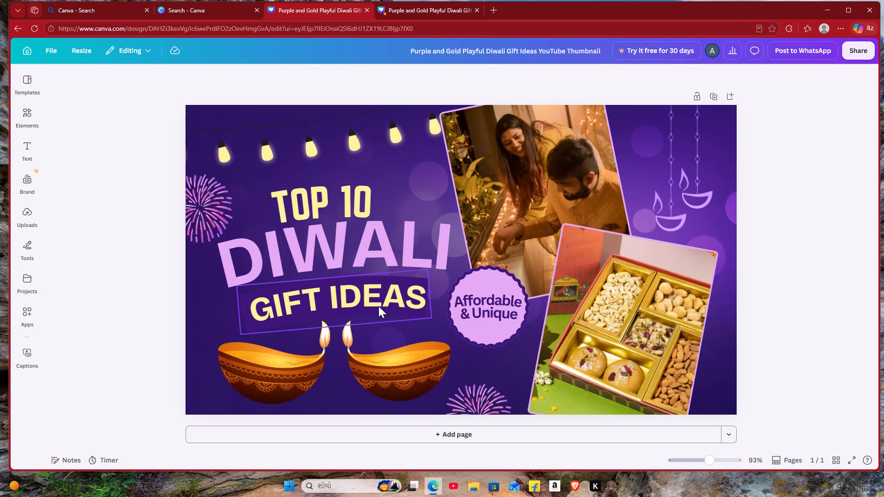
scroll(369, 324, down, 3)
scroll(559, 343, down, 3)
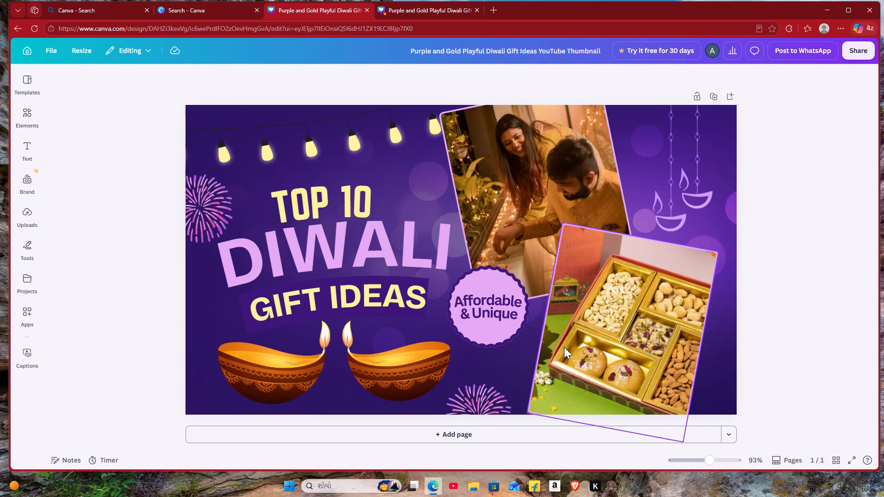